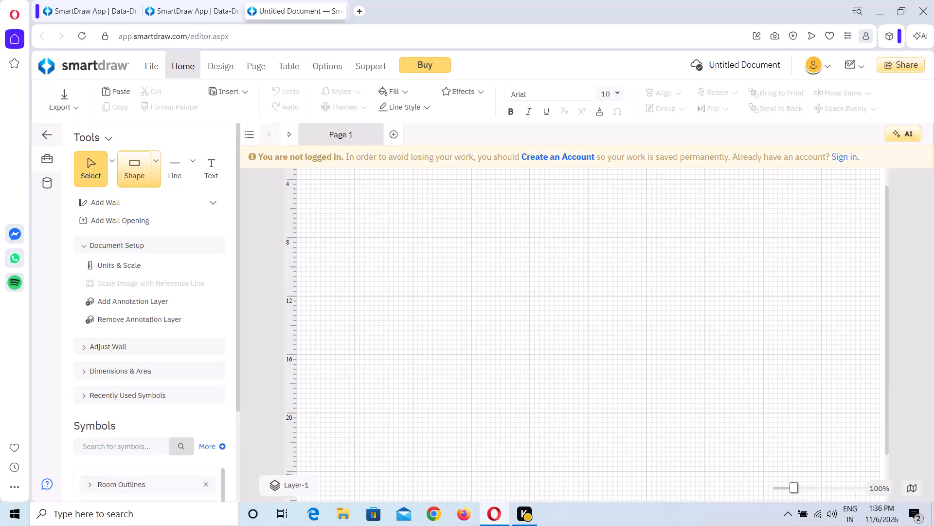
Draw a rectangle about 36' wide and 17' high, with its upper-left corner at about Left 2' 8", Top 7'.
{"action": "left_click_drag", "start_coordinate": [131, 162], "coordinate": [380, 244]}
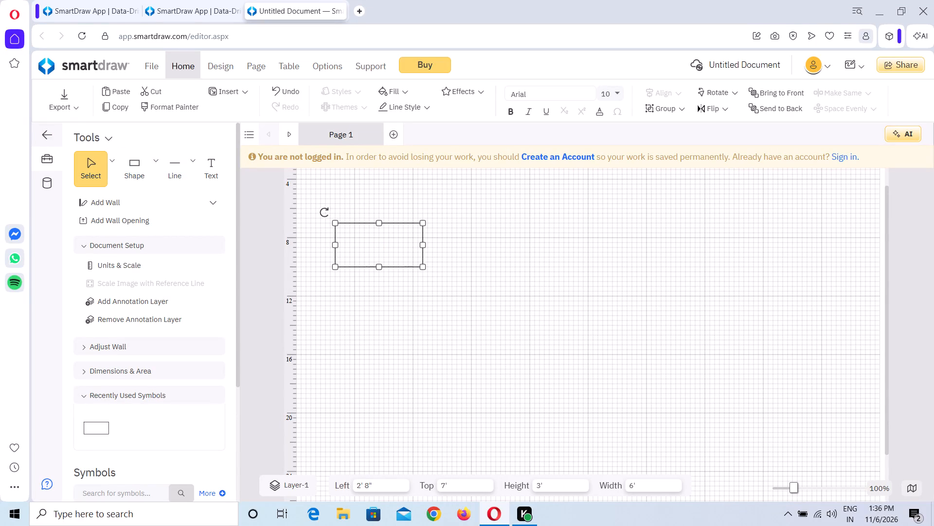
{"action": "left_click_drag", "start_coordinate": [421, 265], "coordinate": [665, 350]}
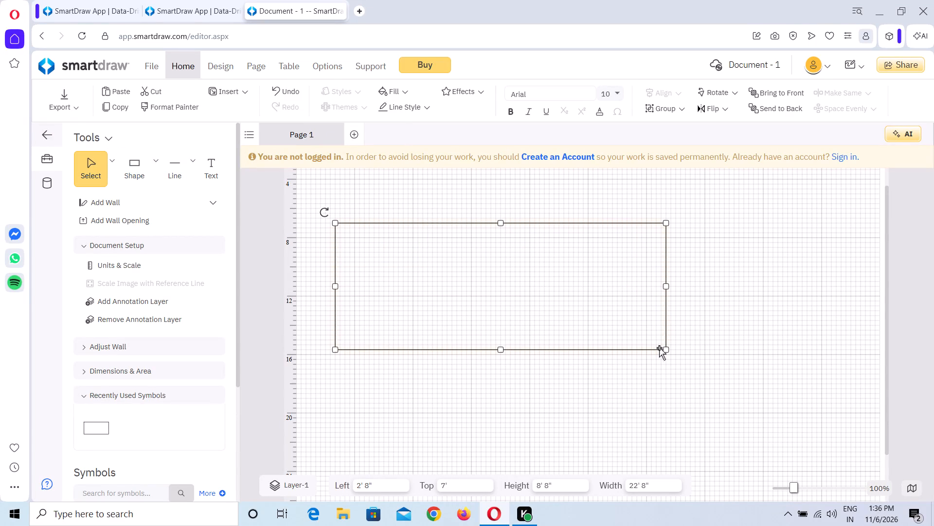
{"action": "left_click_drag", "start_coordinate": [666, 348], "coordinate": [812, 448]}
{"action": "left_click_drag", "start_coordinate": [811, 449], "coordinate": [827, 461]}
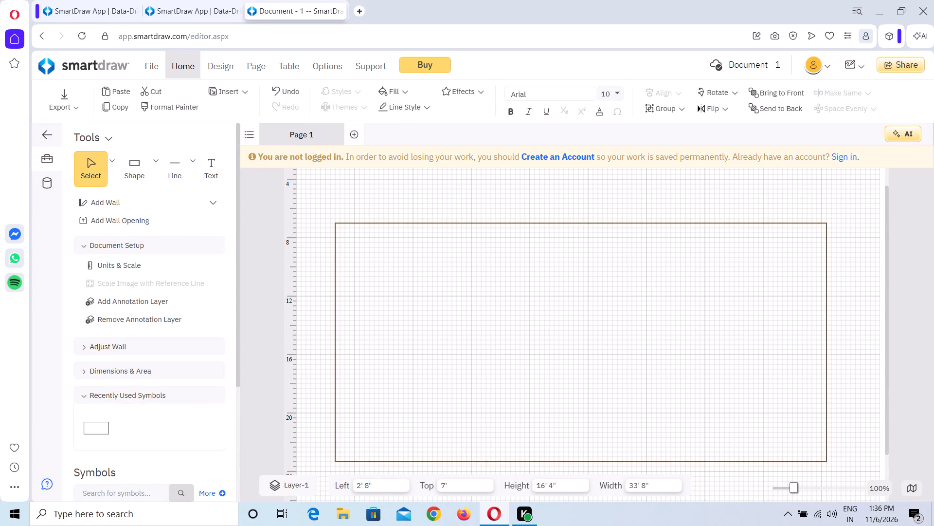
{"action": "left_click_drag", "start_coordinate": [827, 461], "coordinate": [858, 468]}
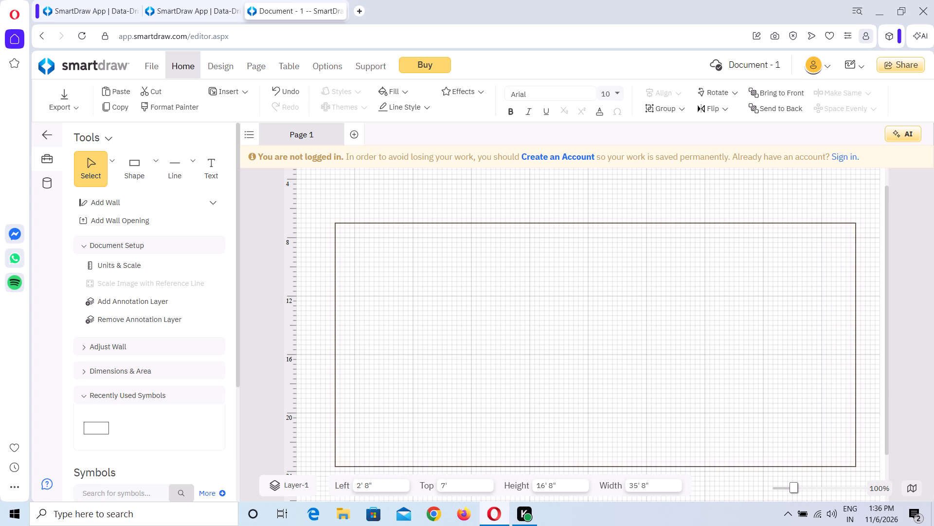
{"action": "left_click_drag", "start_coordinate": [858, 468], "coordinate": [859, 470]}
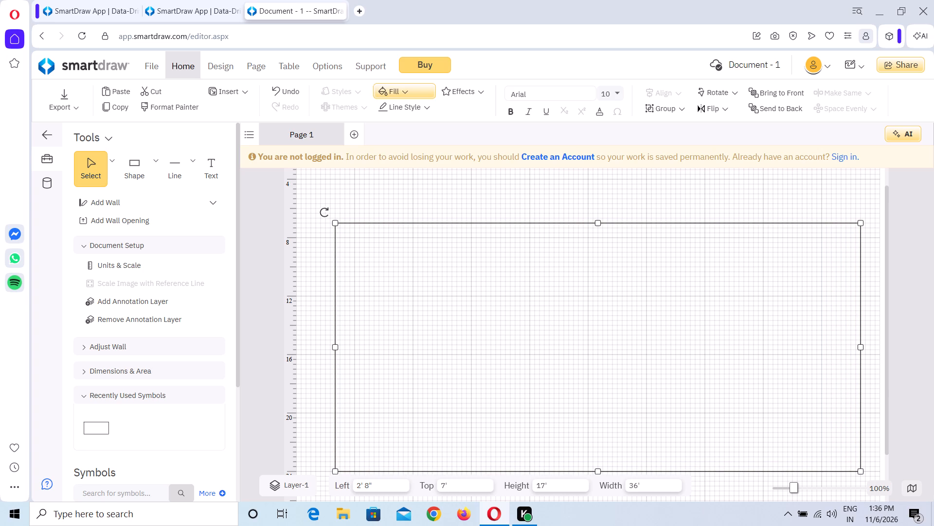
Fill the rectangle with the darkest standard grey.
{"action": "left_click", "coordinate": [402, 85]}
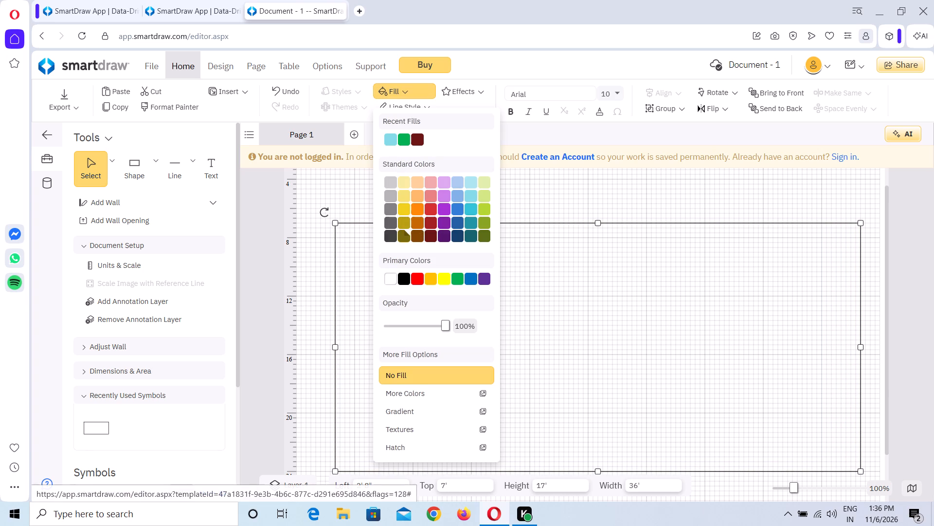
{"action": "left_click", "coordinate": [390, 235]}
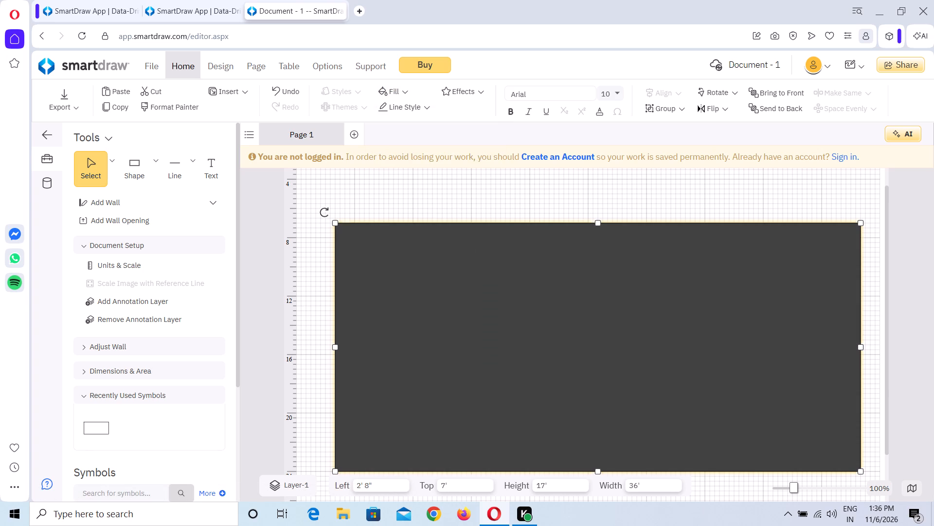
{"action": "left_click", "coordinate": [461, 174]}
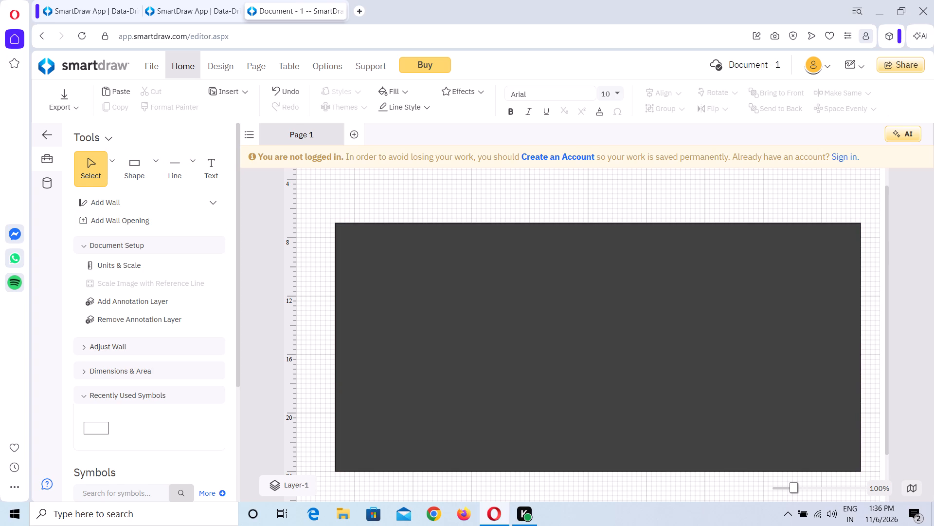
Fill the rectangle with the second-darkest standard grey.
{"action": "left_click", "coordinate": [401, 250]}
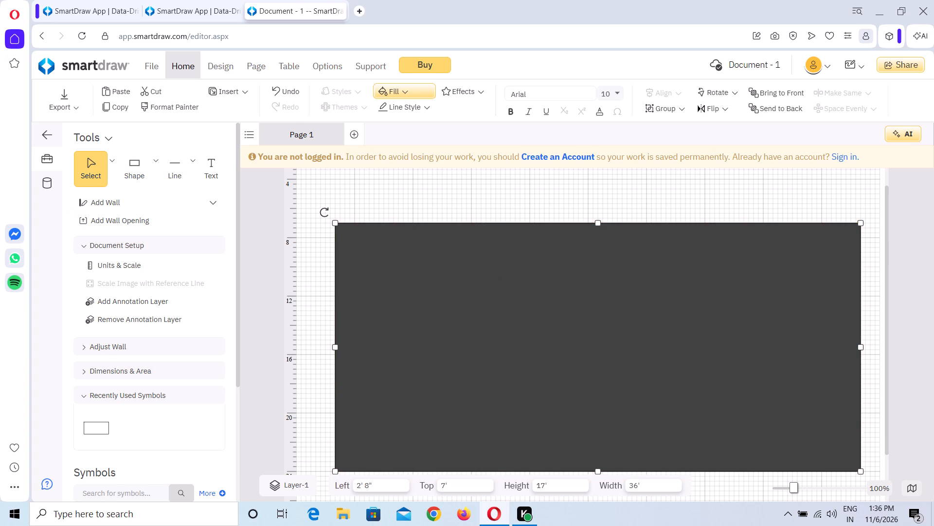
{"action": "left_click", "coordinate": [395, 88]}
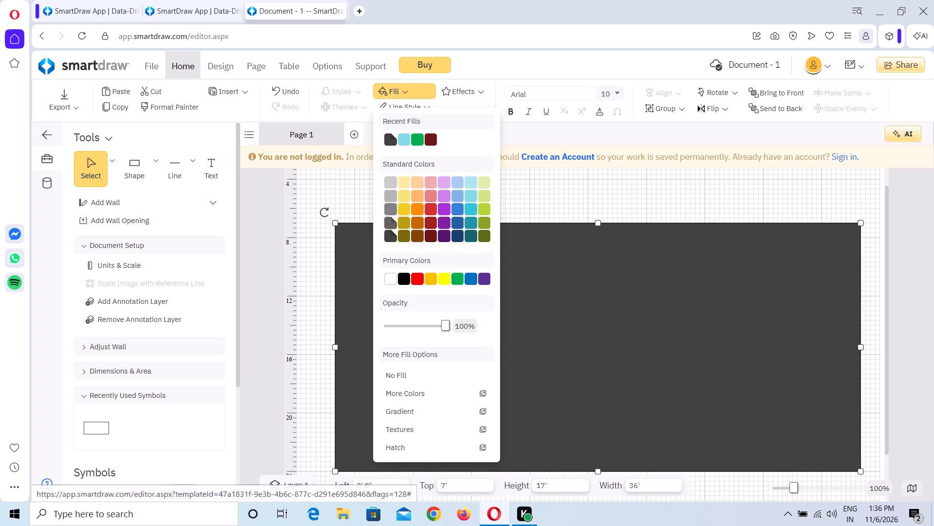
{"action": "left_click", "coordinate": [391, 224]}
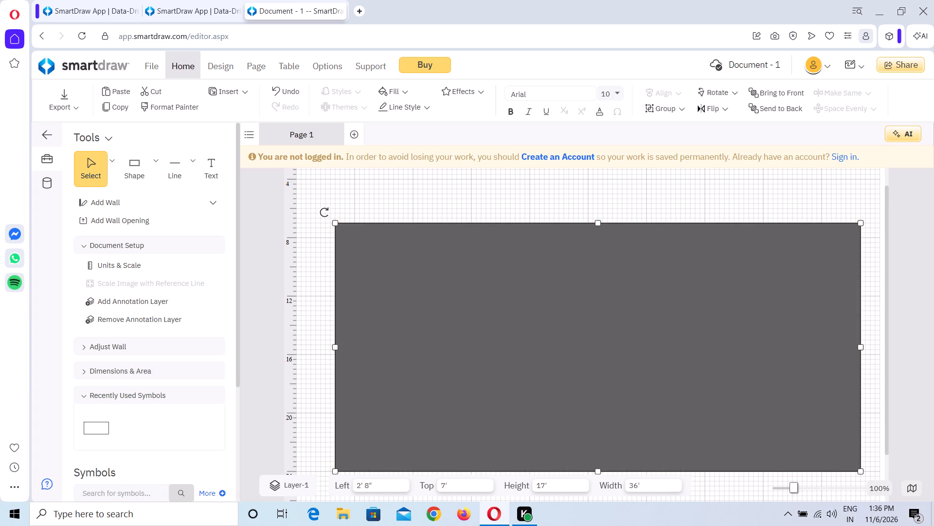
{"action": "left_click", "coordinate": [438, 192]}
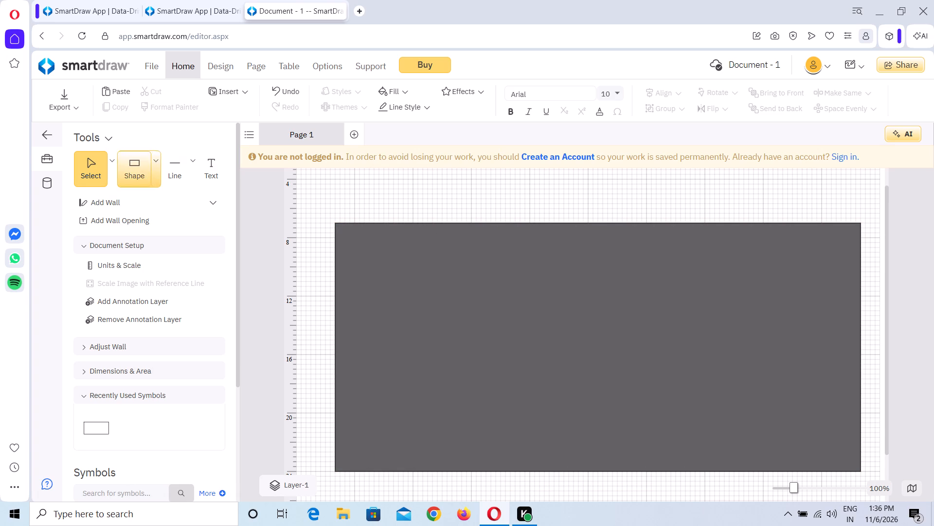
Place the 15' x 15' room outline with one diagonal corner inside the grey rectangle's left end, at about Left 3' 4", Top 8' 4".
{"action": "scroll", "coordinate": [147, 340], "scroll_direction": "down", "scroll_amount": 2}
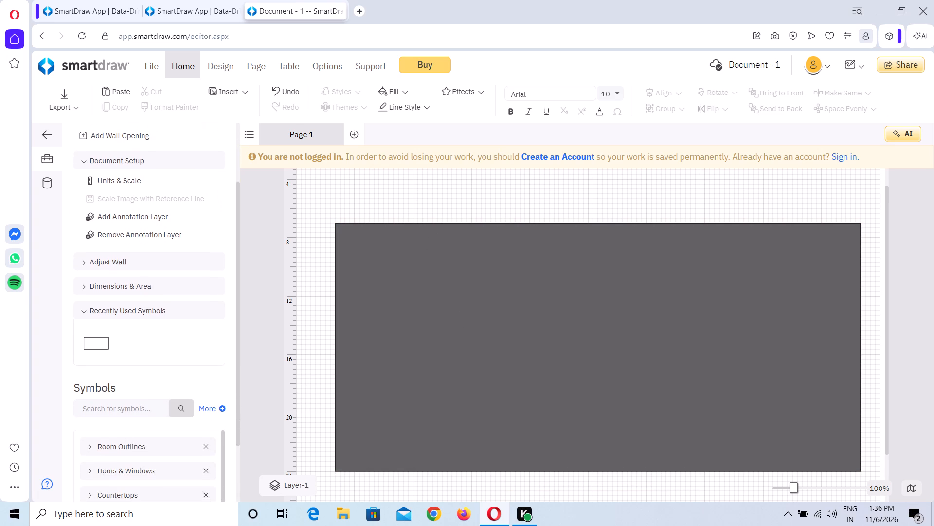
{"action": "scroll", "coordinate": [147, 340], "scroll_direction": "down", "scroll_amount": 2}
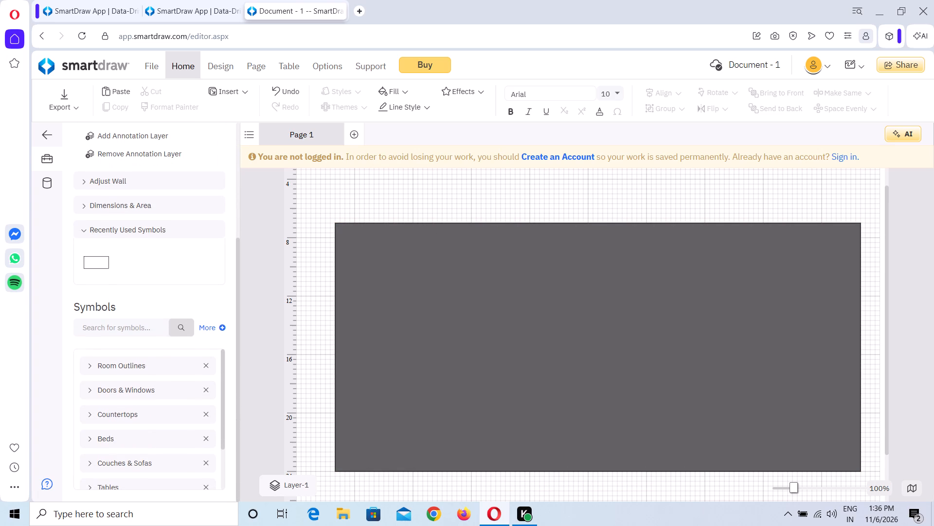
{"action": "left_click", "coordinate": [135, 367]}
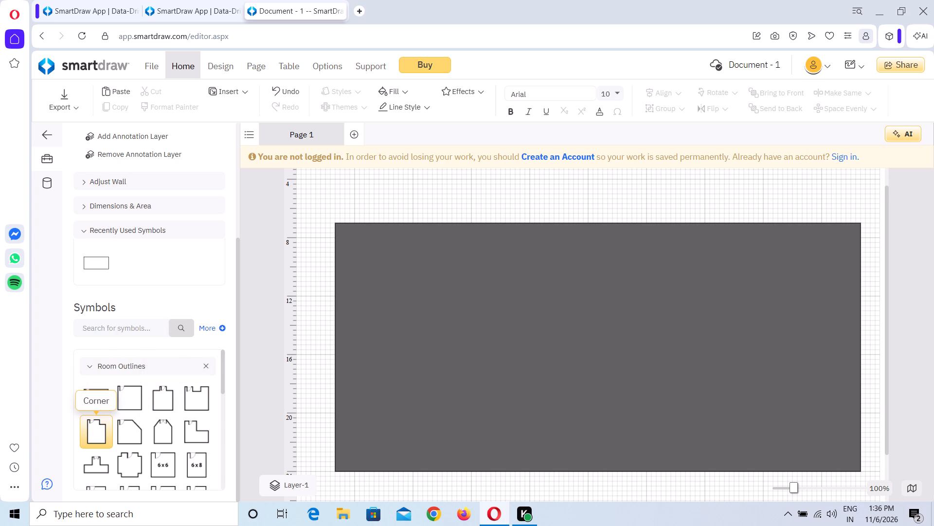
{"action": "left_click_drag", "start_coordinate": [124, 434], "coordinate": [375, 388]}
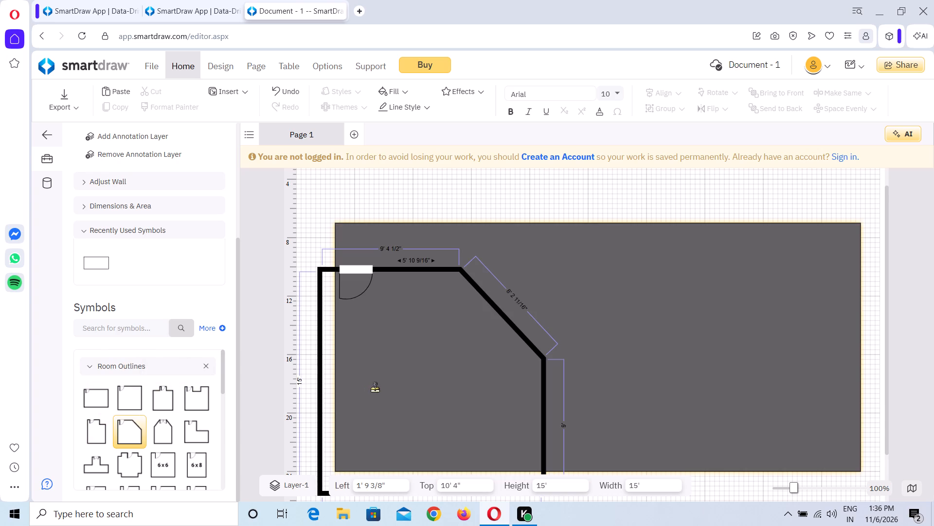
{"action": "left_click_drag", "start_coordinate": [375, 388], "coordinate": [421, 360]}
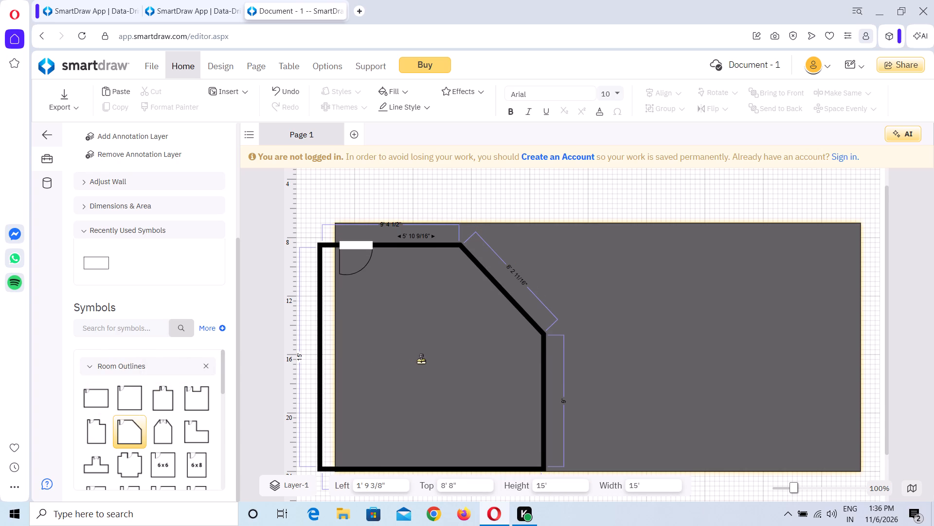
{"action": "left_click_drag", "start_coordinate": [421, 360], "coordinate": [451, 361]}
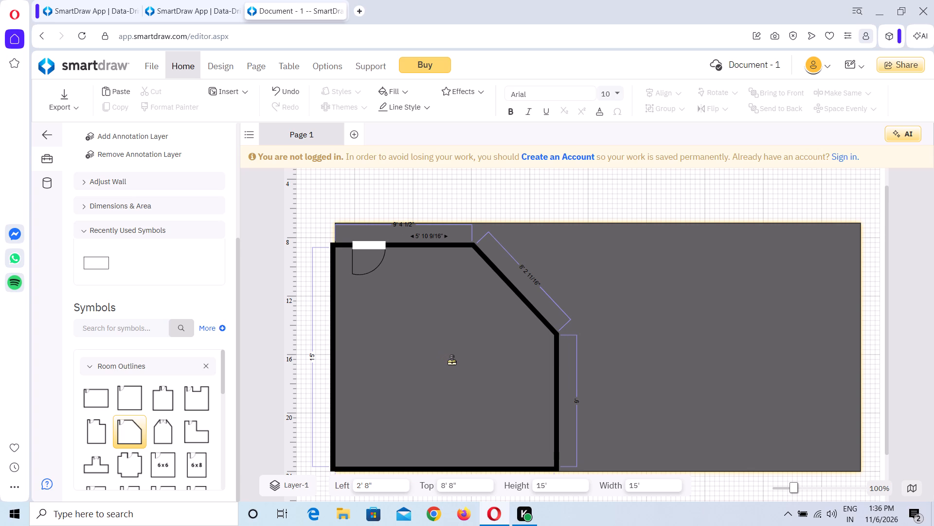
{"action": "left_click_drag", "start_coordinate": [451, 361], "coordinate": [461, 359]}
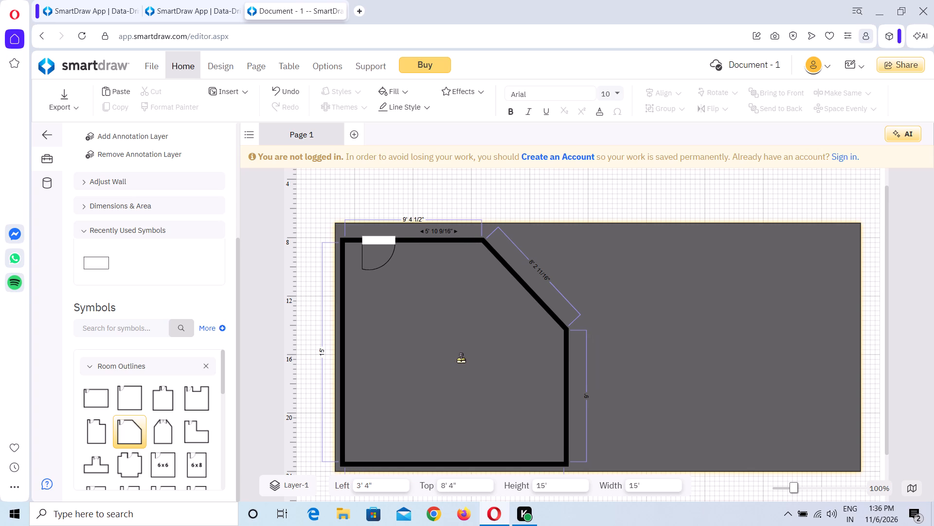
{"action": "left_click_drag", "start_coordinate": [461, 359], "coordinate": [461, 358]}
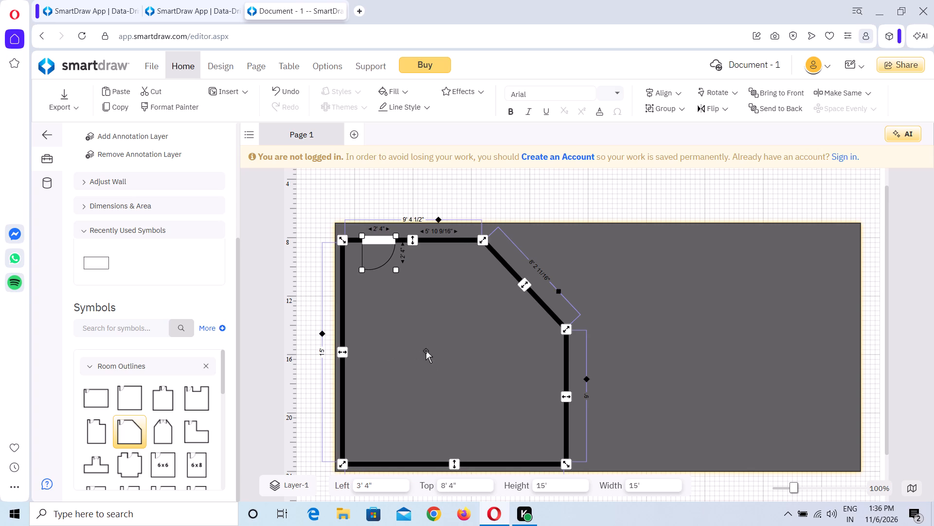
Place a 6 x 6 Room in the large room's lower-left corner, at about Left 3' 4", Top 17' 4".
{"action": "scroll", "coordinate": [199, 423], "scroll_direction": "down", "scroll_amount": 1}
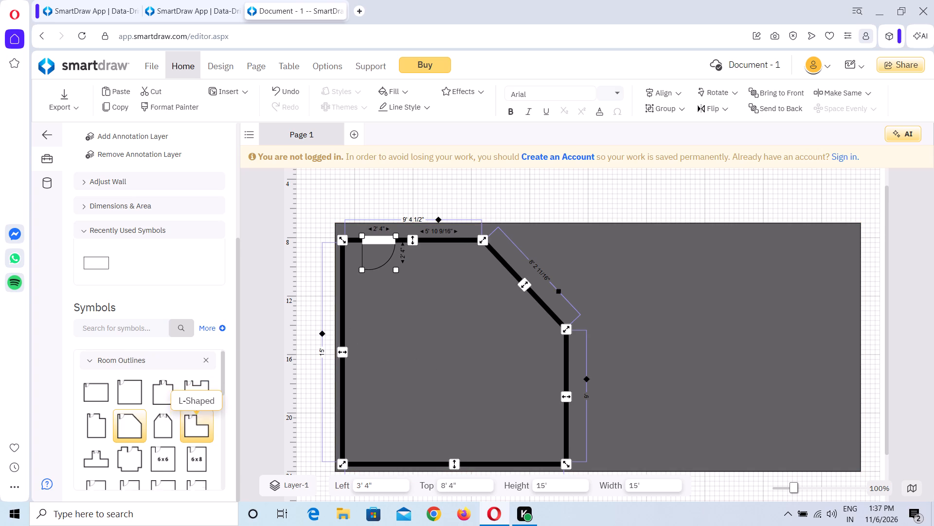
{"action": "scroll", "coordinate": [199, 423], "scroll_direction": "down", "scroll_amount": 1}
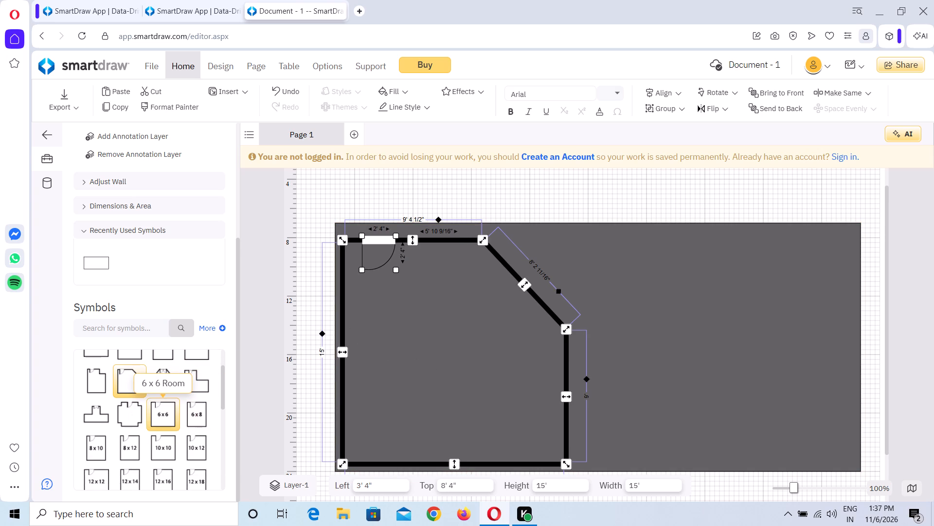
{"action": "left_click_drag", "start_coordinate": [157, 422], "coordinate": [426, 404]}
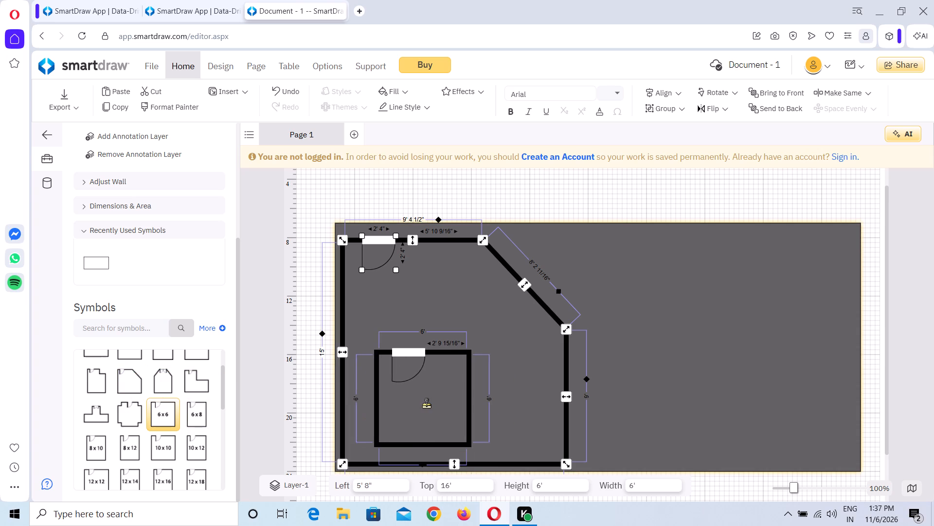
{"action": "left_click_drag", "start_coordinate": [426, 404], "coordinate": [404, 414]}
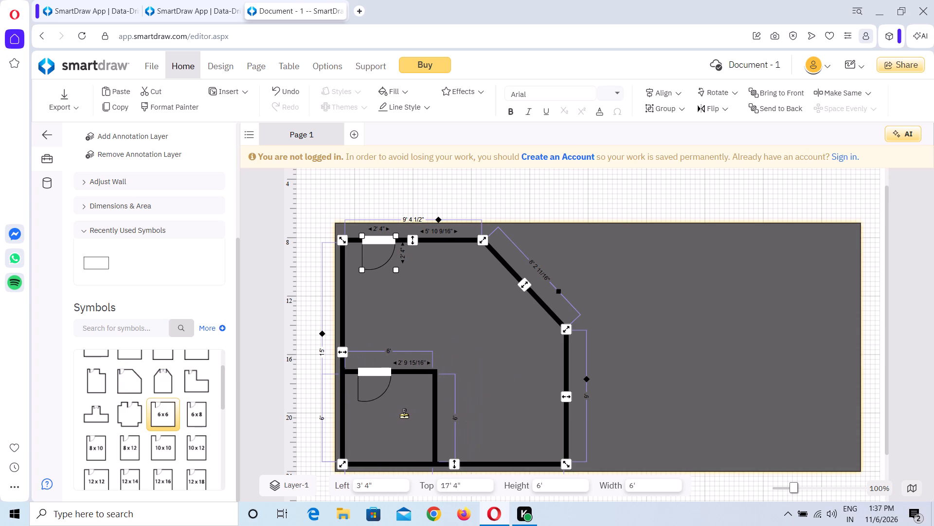
{"action": "left_click_drag", "start_coordinate": [404, 414], "coordinate": [403, 414]}
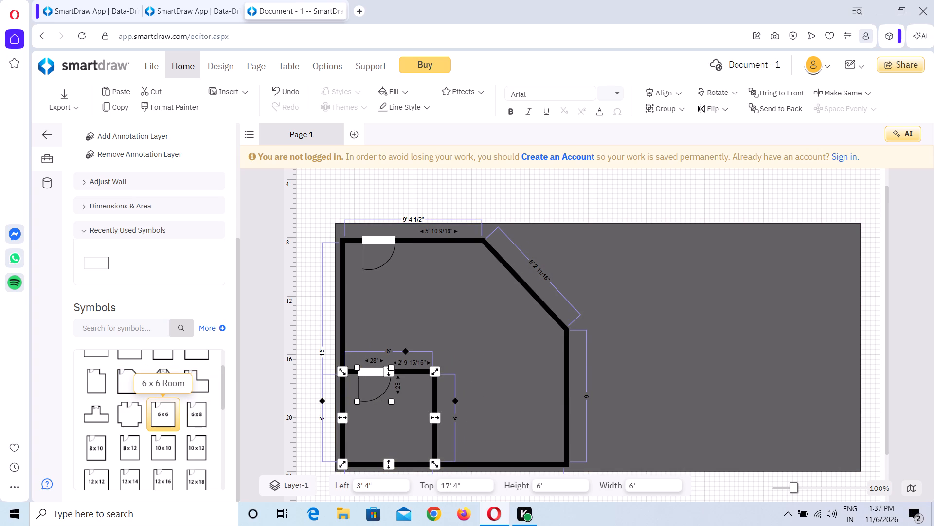
Add a second 6 x 6 Room sharing the first one's right wall and widen it to about 8' 8" to meet the outer wall.
{"action": "left_click_drag", "start_coordinate": [157, 418], "coordinate": [491, 416]}
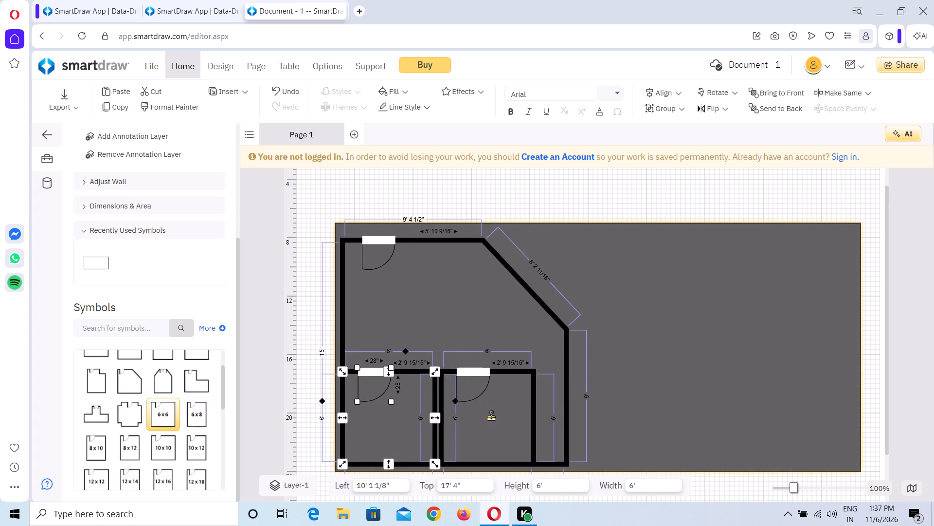
{"action": "left_click_drag", "start_coordinate": [491, 416], "coordinate": [490, 416]}
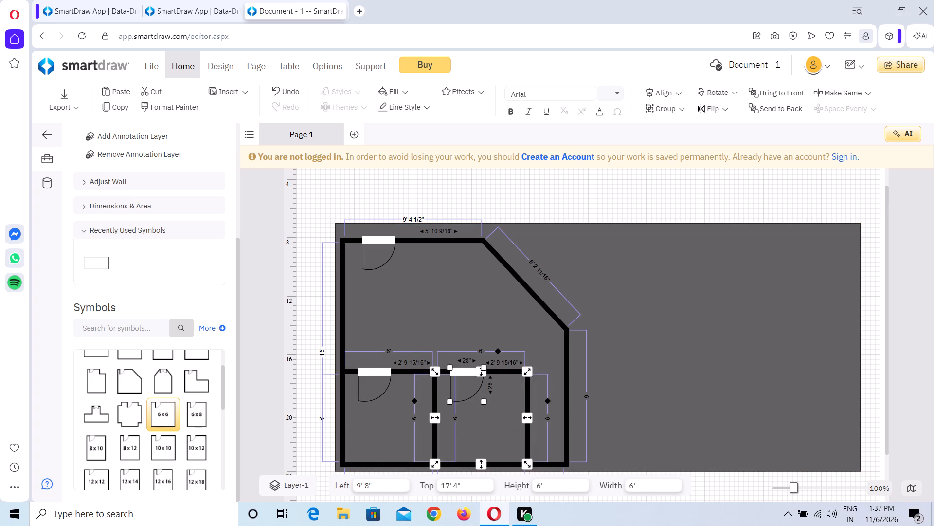
{"action": "left_click_drag", "start_coordinate": [530, 417], "coordinate": [565, 417]}
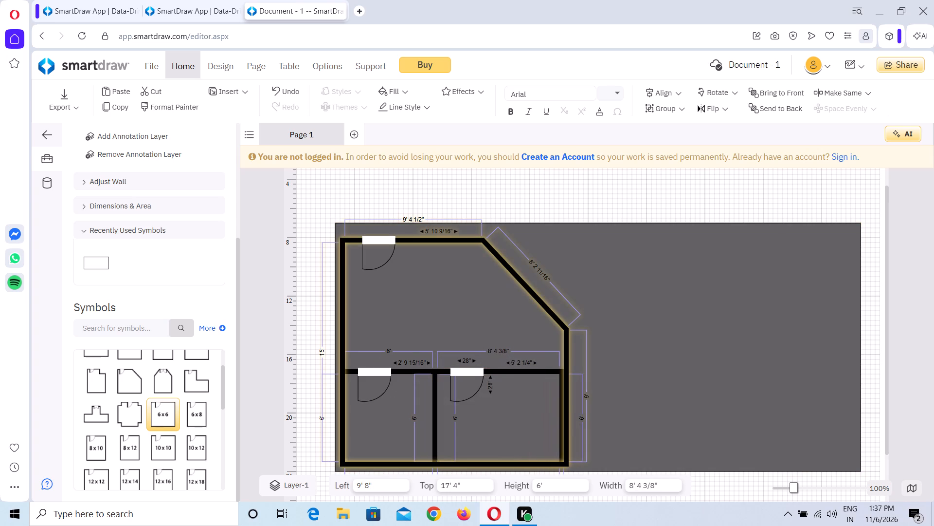
{"action": "left_click_drag", "start_coordinate": [565, 417], "coordinate": [569, 417]}
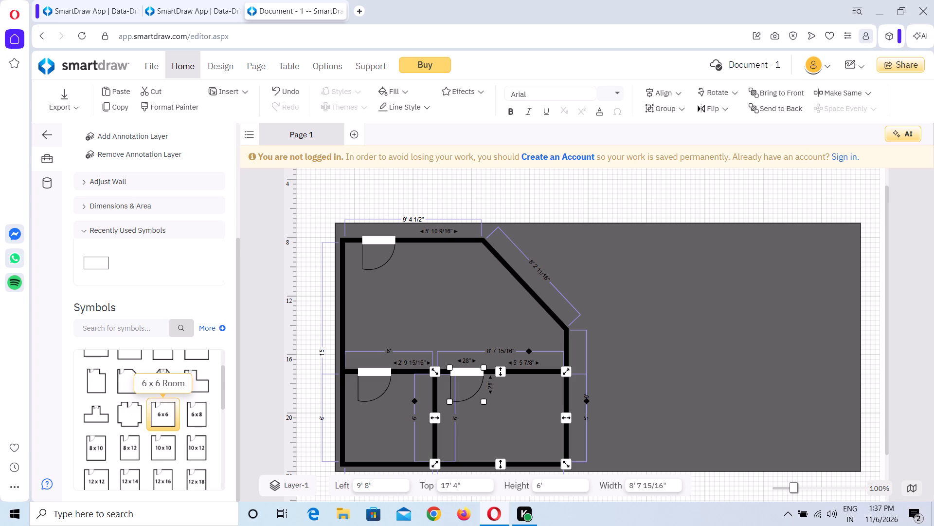
Place a third 6 x 6 Room against the large room's right wall, overlapping the diagonal corner, at about Left 12' 4", Top 10'.
{"action": "left_click_drag", "start_coordinate": [164, 413], "coordinate": [344, 380]}
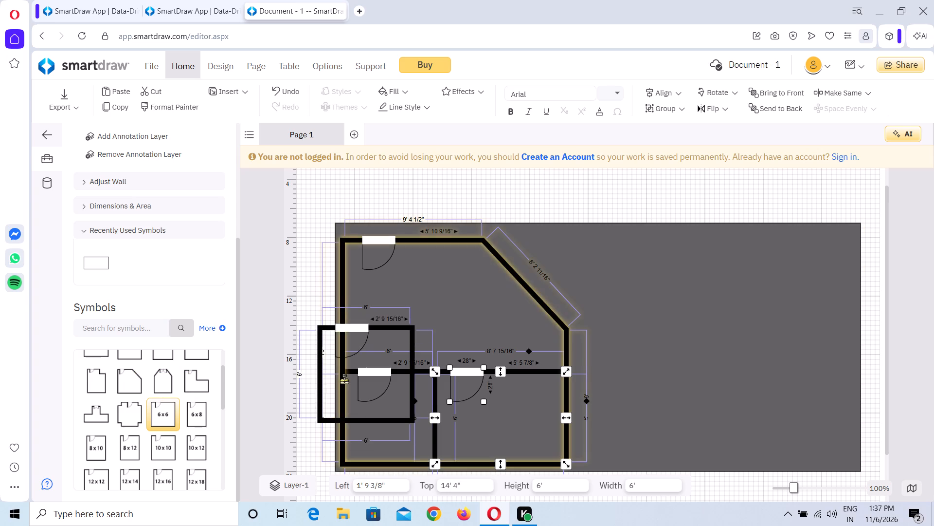
{"action": "left_click_drag", "start_coordinate": [344, 380], "coordinate": [444, 302]}
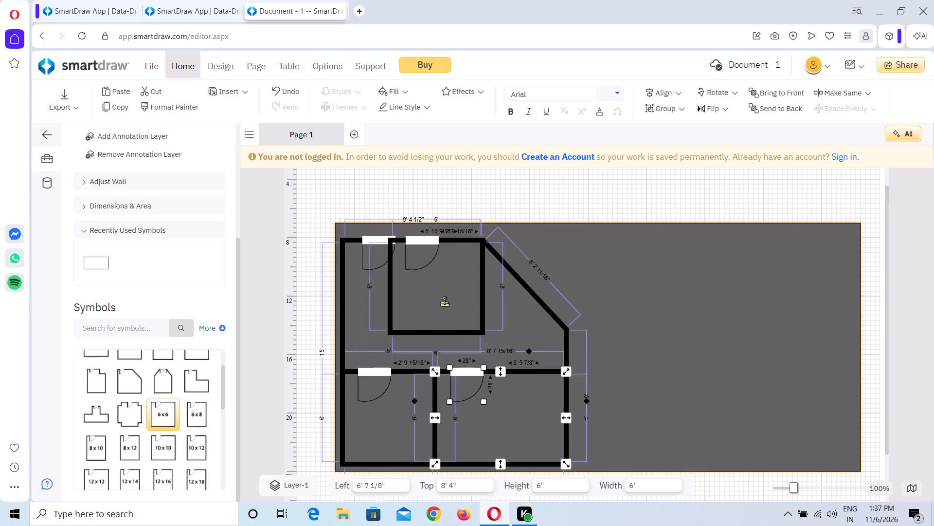
{"action": "left_click_drag", "start_coordinate": [444, 302], "coordinate": [471, 314]}
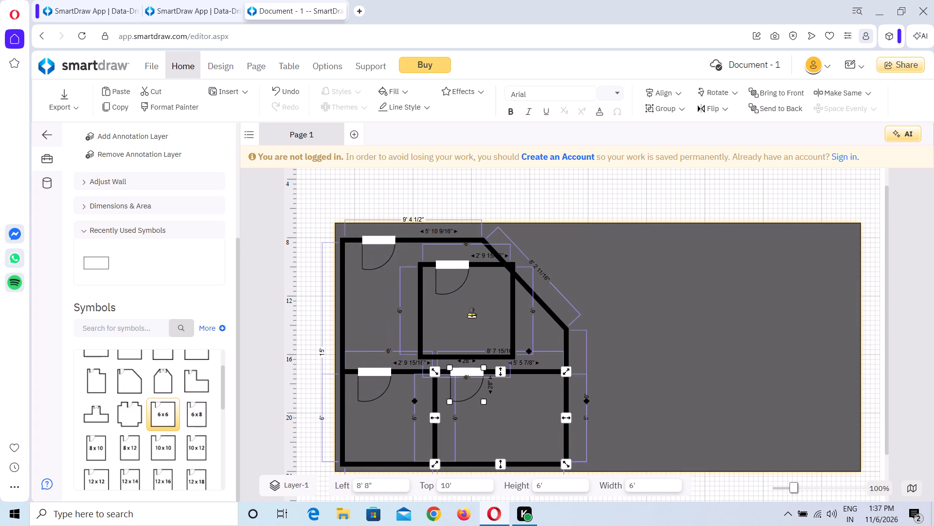
{"action": "left_click_drag", "start_coordinate": [471, 314], "coordinate": [512, 315]}
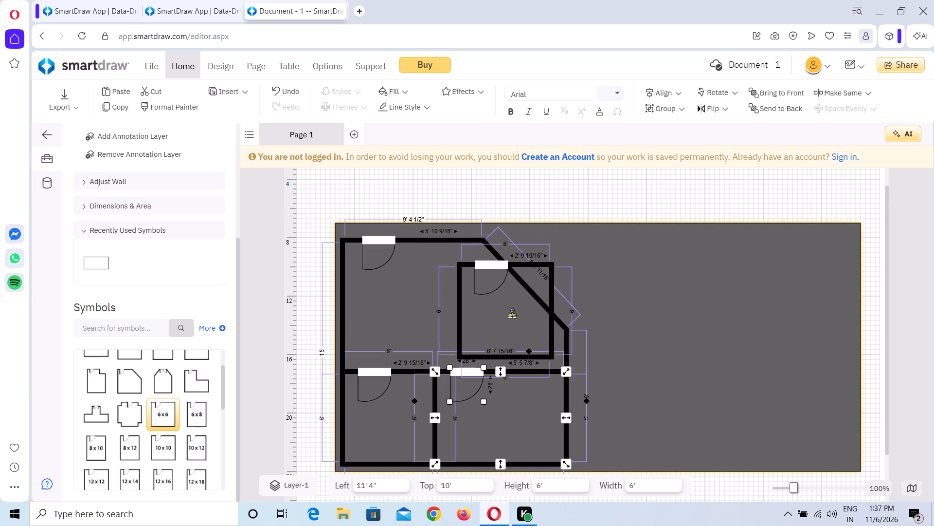
{"action": "left_click_drag", "start_coordinate": [512, 315], "coordinate": [515, 316]}
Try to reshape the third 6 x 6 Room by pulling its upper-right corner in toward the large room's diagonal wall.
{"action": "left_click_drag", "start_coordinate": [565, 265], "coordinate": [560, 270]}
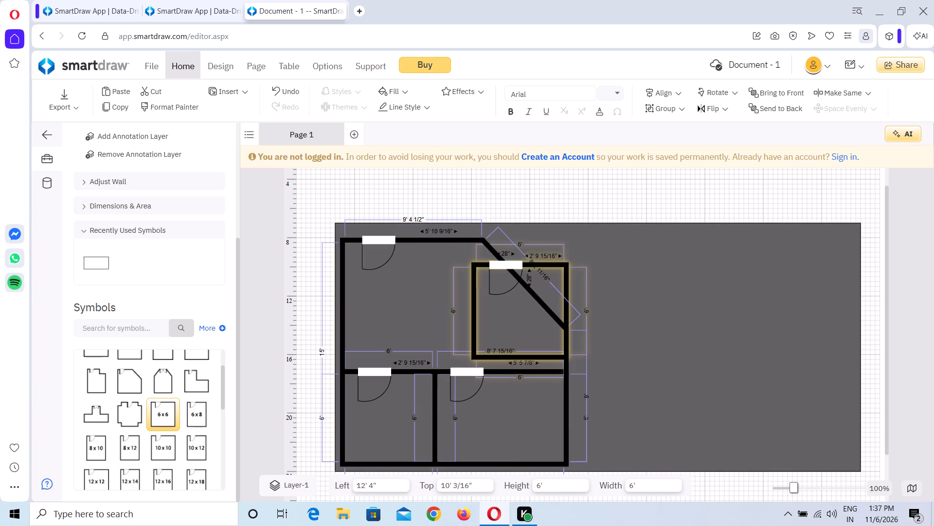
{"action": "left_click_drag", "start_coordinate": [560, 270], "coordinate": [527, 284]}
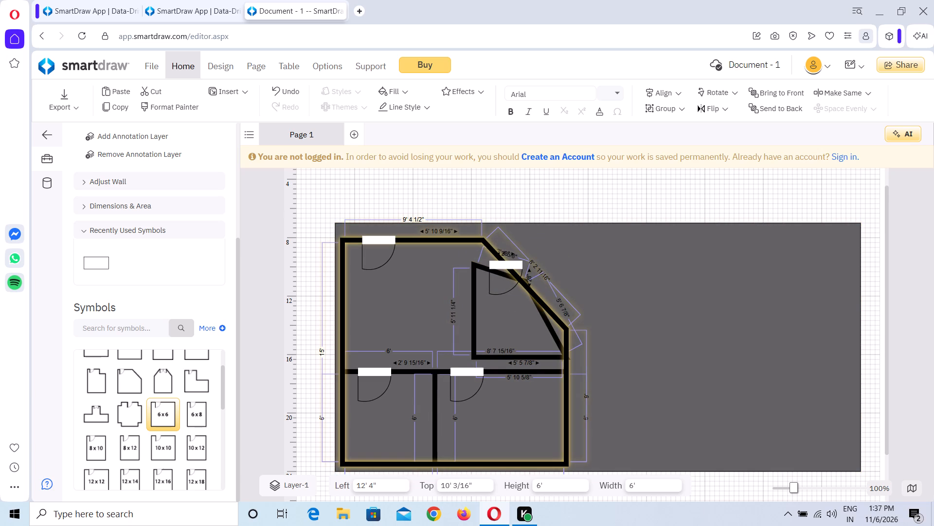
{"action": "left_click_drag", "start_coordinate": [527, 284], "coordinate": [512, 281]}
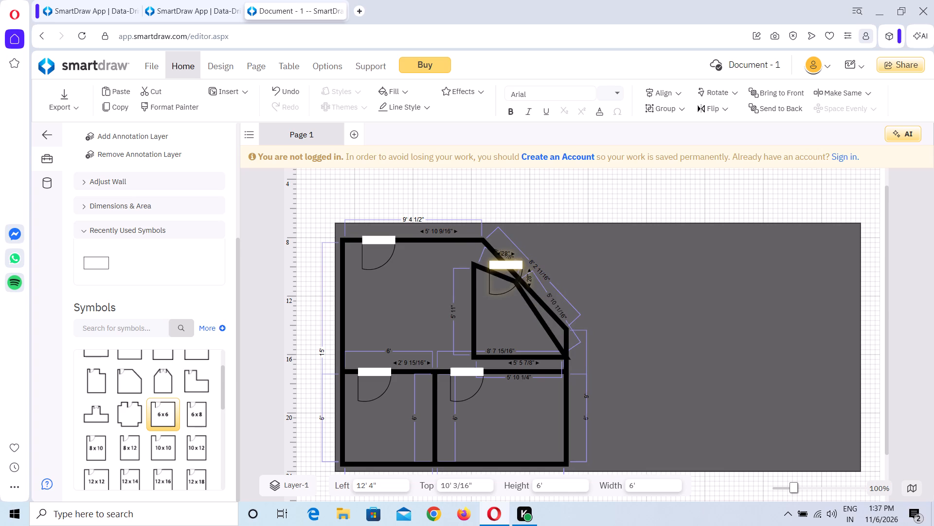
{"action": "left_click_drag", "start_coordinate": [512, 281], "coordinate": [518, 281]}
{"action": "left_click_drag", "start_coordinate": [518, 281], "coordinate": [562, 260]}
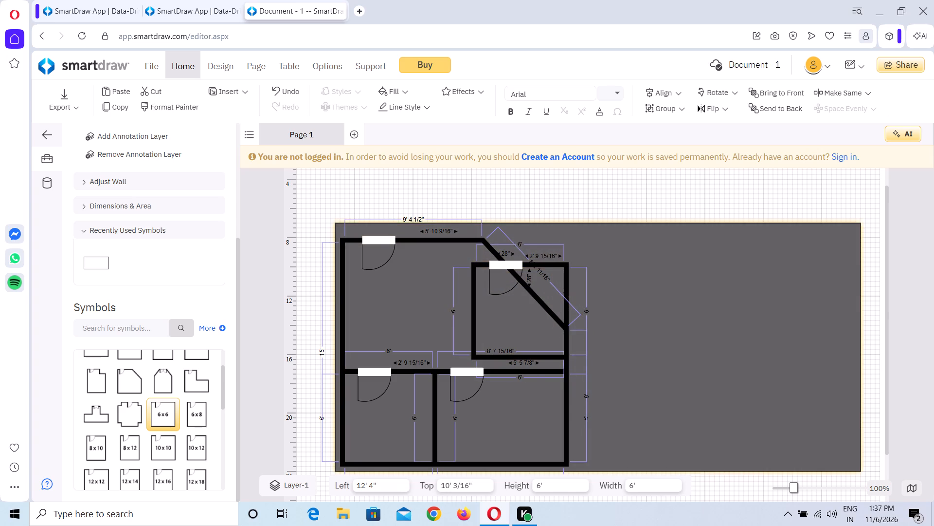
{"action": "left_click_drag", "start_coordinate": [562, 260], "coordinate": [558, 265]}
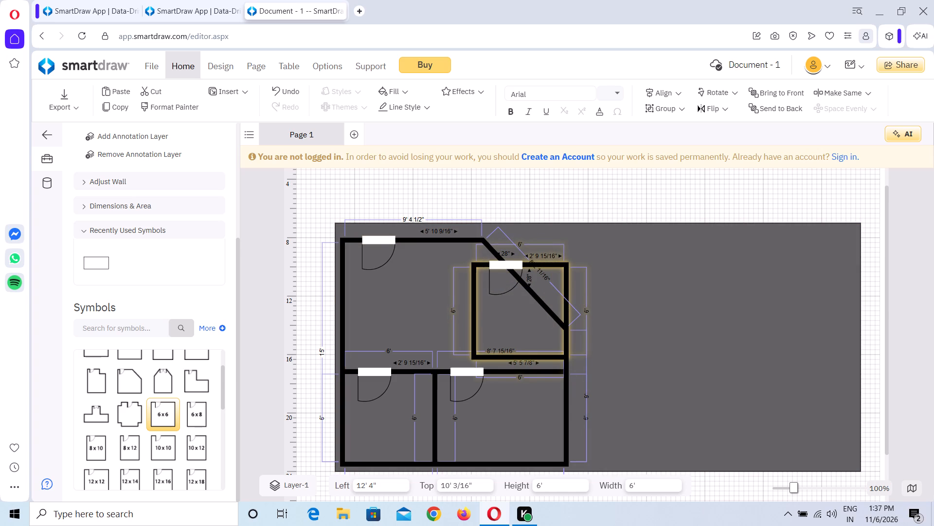
Move the third 6 x 6 Room up against the large room's top wall, at about Left 7' 2", Top 8' 4".
{"action": "left_click_drag", "start_coordinate": [543, 266], "coordinate": [459, 276]}
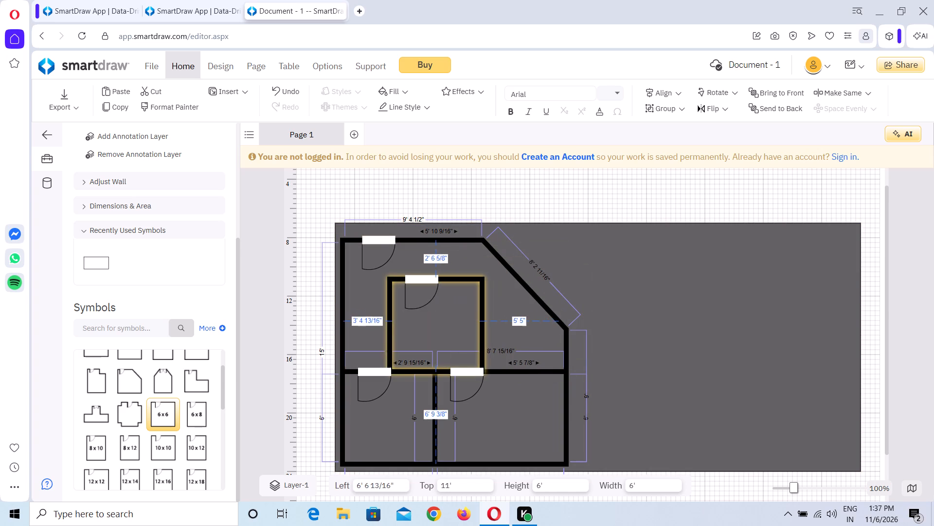
{"action": "left_click_drag", "start_coordinate": [459, 276], "coordinate": [457, 263]}
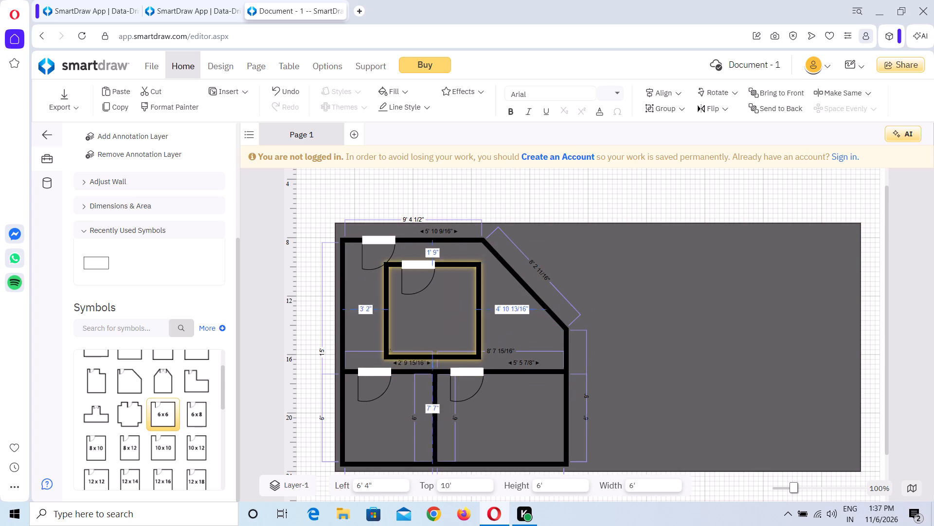
{"action": "left_click_drag", "start_coordinate": [457, 263], "coordinate": [464, 247]}
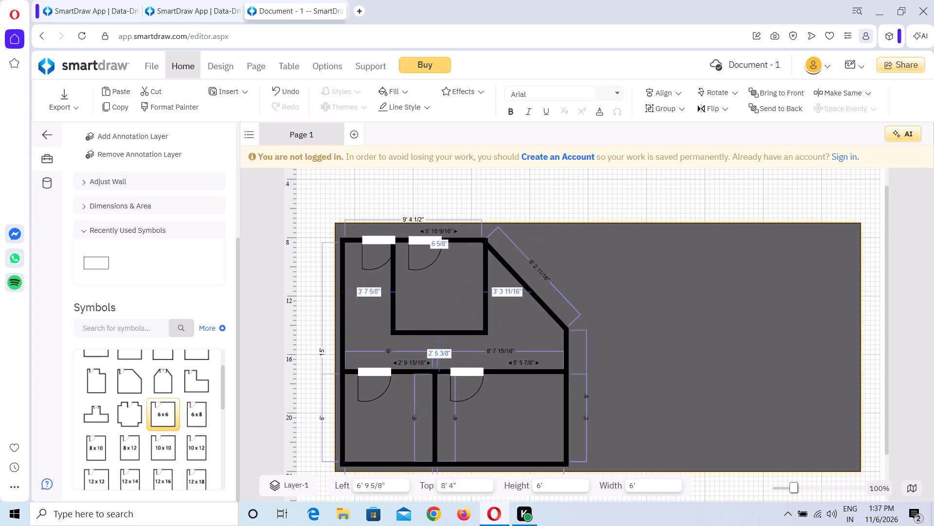
{"action": "left_click_drag", "start_coordinate": [464, 247], "coordinate": [468, 248]}
Slide the large room's door along its top wall into the upper-left corner.
{"action": "left_click", "coordinate": [375, 245]}
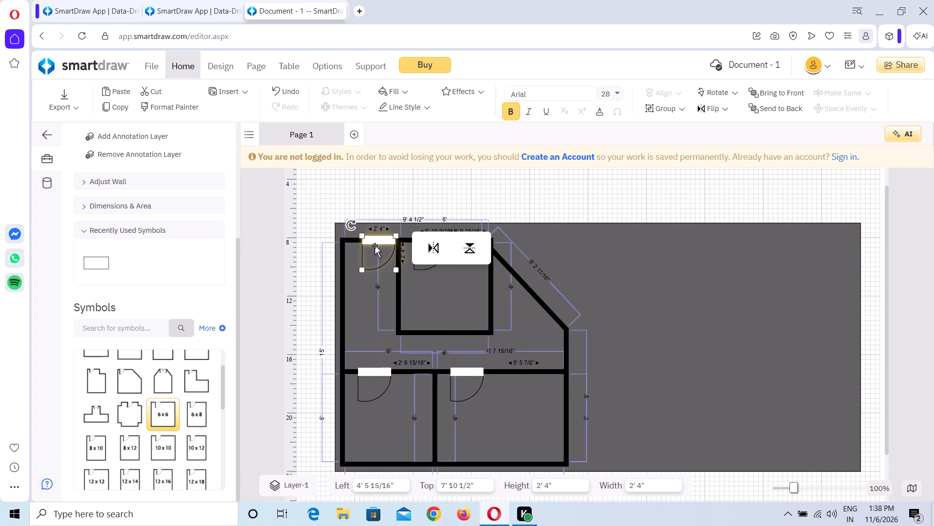
{"action": "left_click_drag", "start_coordinate": [377, 241], "coordinate": [363, 241]}
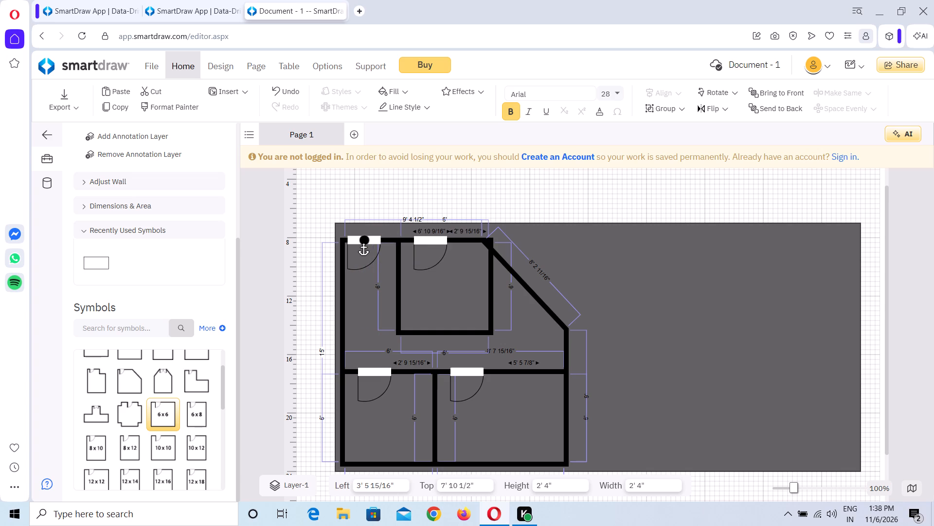
{"action": "left_click_drag", "start_coordinate": [363, 241], "coordinate": [359, 242]}
Nudge the top 6 x 6 Room left to about Left 6' 7", lining its right wall up with the start of the diagonal.
{"action": "left_click", "coordinate": [481, 271]}
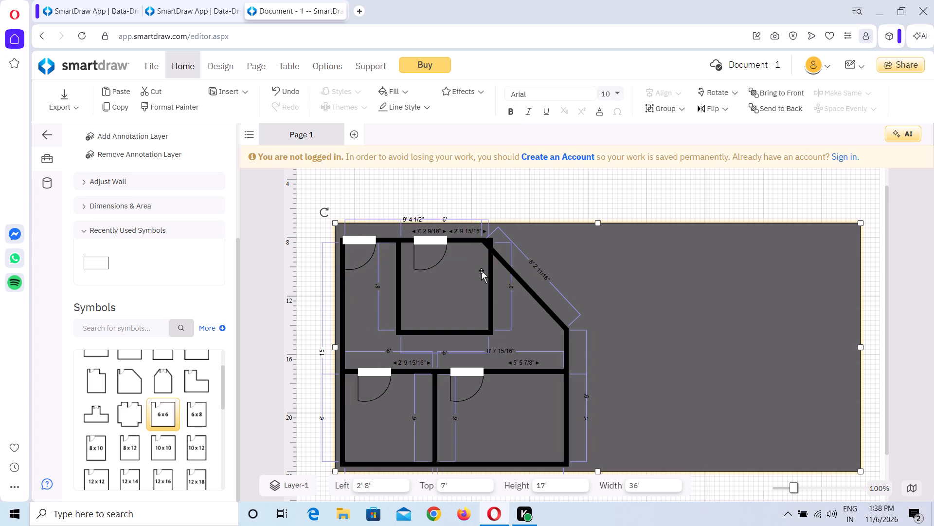
{"action": "left_click", "coordinate": [463, 241]}
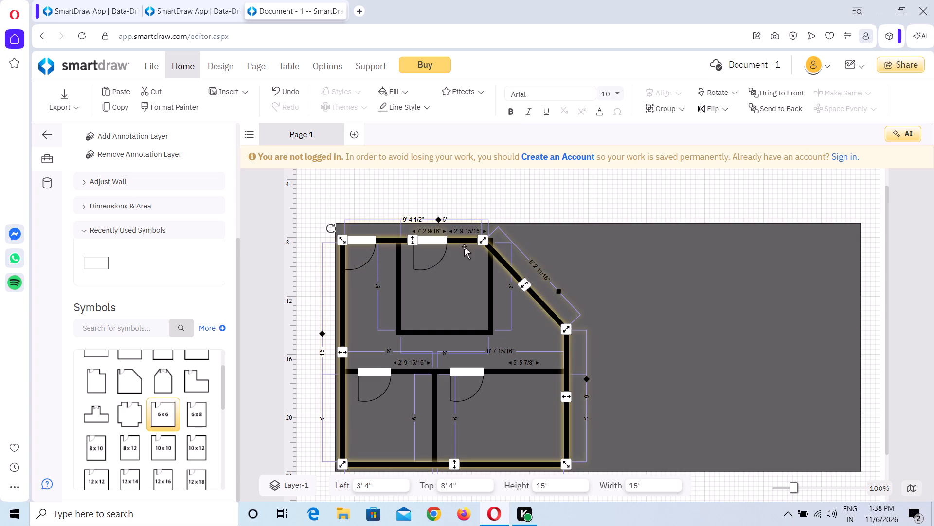
{"action": "left_click", "coordinate": [489, 283]}
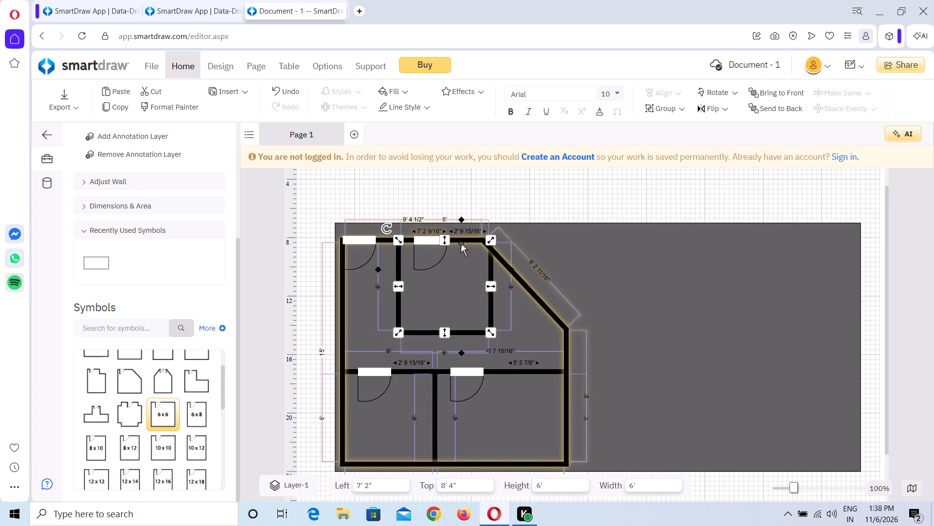
{"action": "key", "text": "Left"}
{"action": "key", "text": "Left"}
{"action": "key", "text": "Left"}
{"action": "key", "text": "Left"}
{"action": "key", "text": "Left"}
{"action": "key", "text": "Left"}
{"action": "key", "text": "Left"}
{"action": "key", "text": "Left"}
{"action": "key", "text": "Left"}
{"action": "key", "text": "Left"}
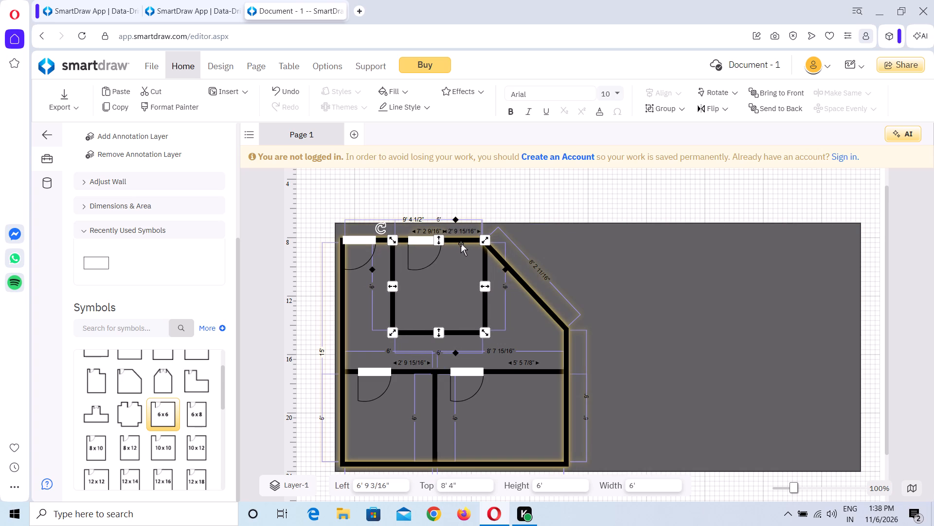
{"action": "key", "text": "Left"}
{"action": "key", "text": "Left"}
{"action": "key", "text": "Left"}
{"action": "key", "text": "Left"}
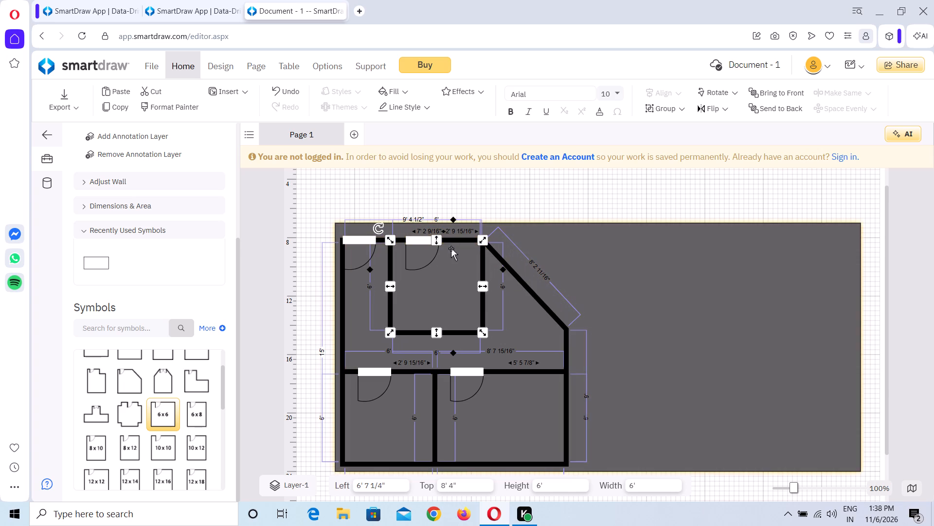
Move the top 6 x 6 Room's door to the left end of its bottom wall and flip it vertically to open inward.
{"action": "left_click", "coordinate": [422, 256]}
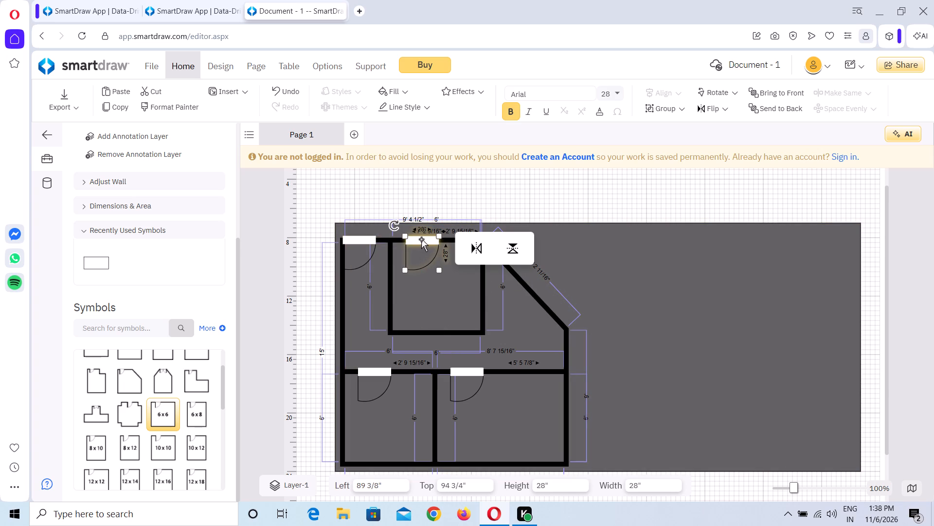
{"action": "left_click_drag", "start_coordinate": [421, 239], "coordinate": [413, 322]}
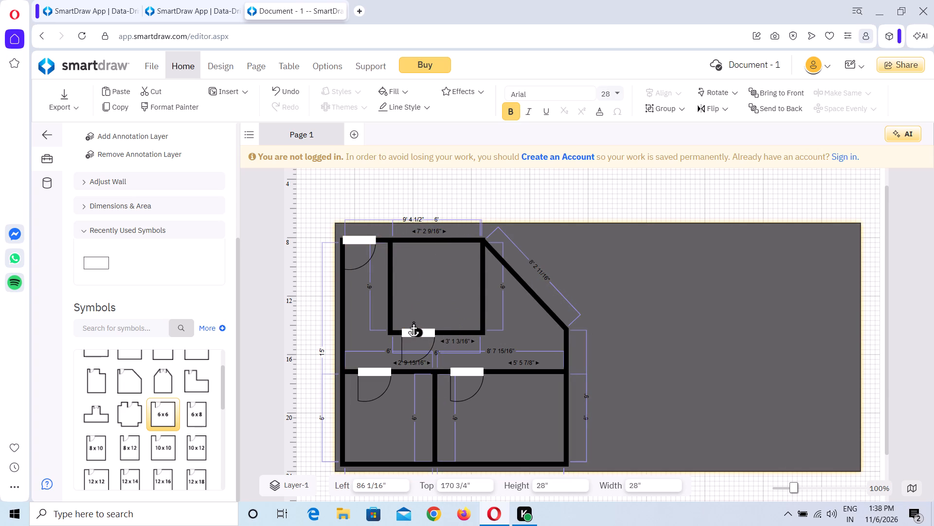
{"action": "left_click_drag", "start_coordinate": [413, 322], "coordinate": [409, 322]}
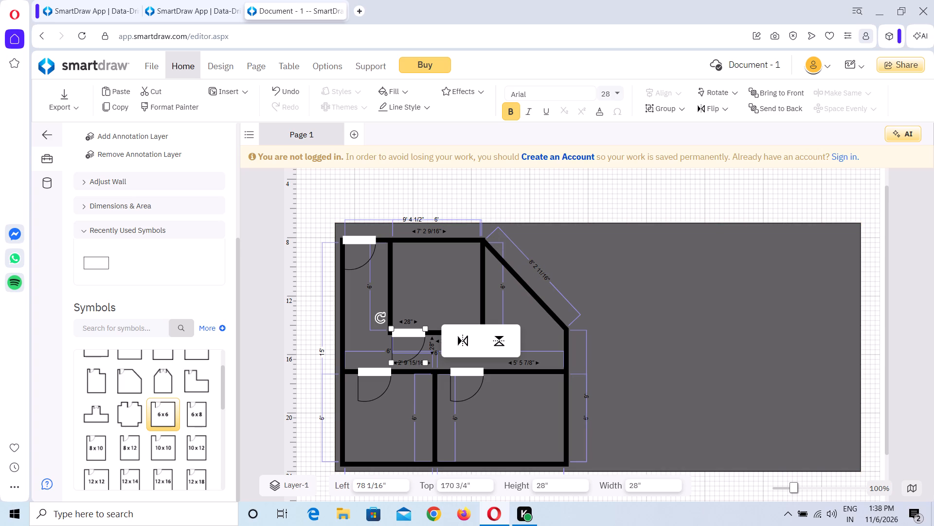
{"action": "left_click", "coordinate": [710, 109]}
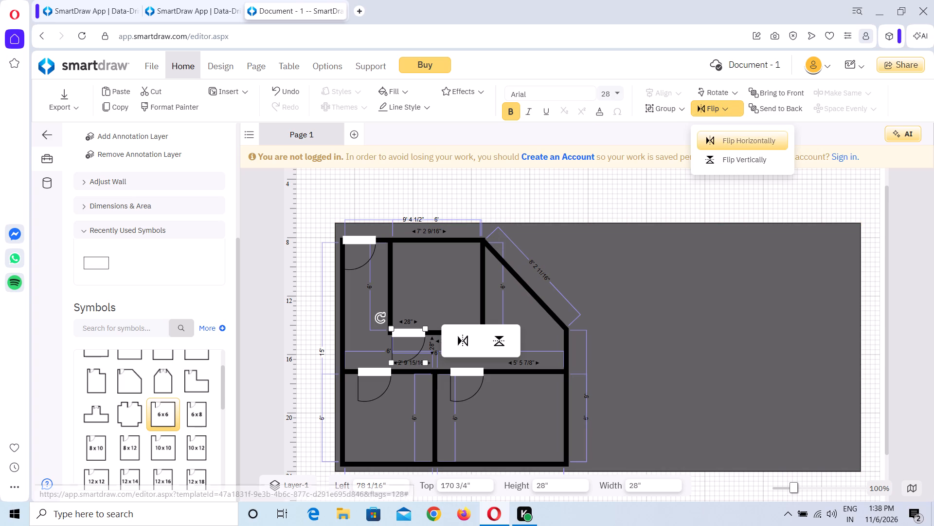
{"action": "left_click", "coordinate": [722, 155]}
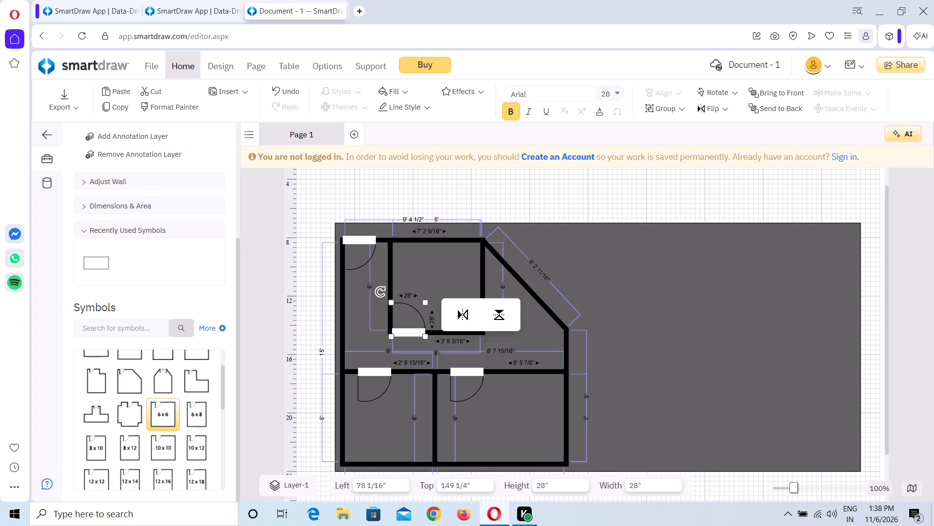
{"action": "left_click", "coordinate": [582, 196]}
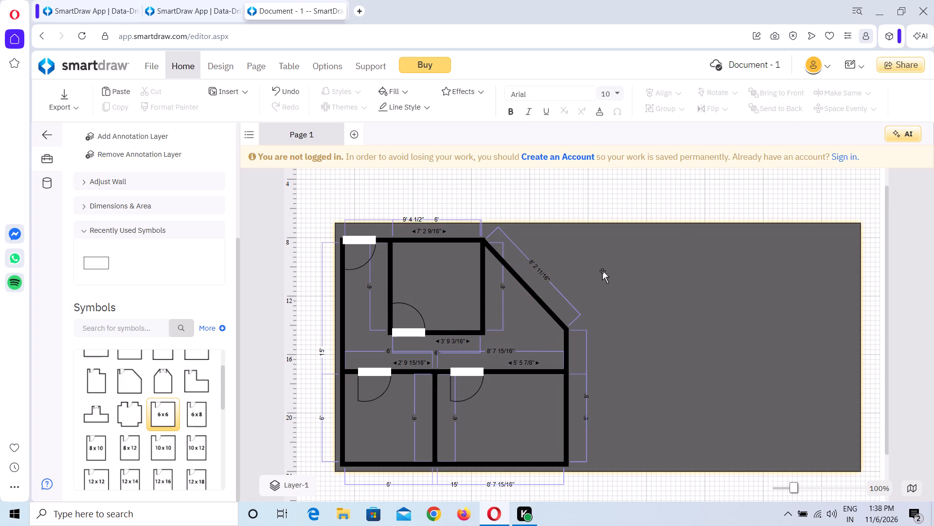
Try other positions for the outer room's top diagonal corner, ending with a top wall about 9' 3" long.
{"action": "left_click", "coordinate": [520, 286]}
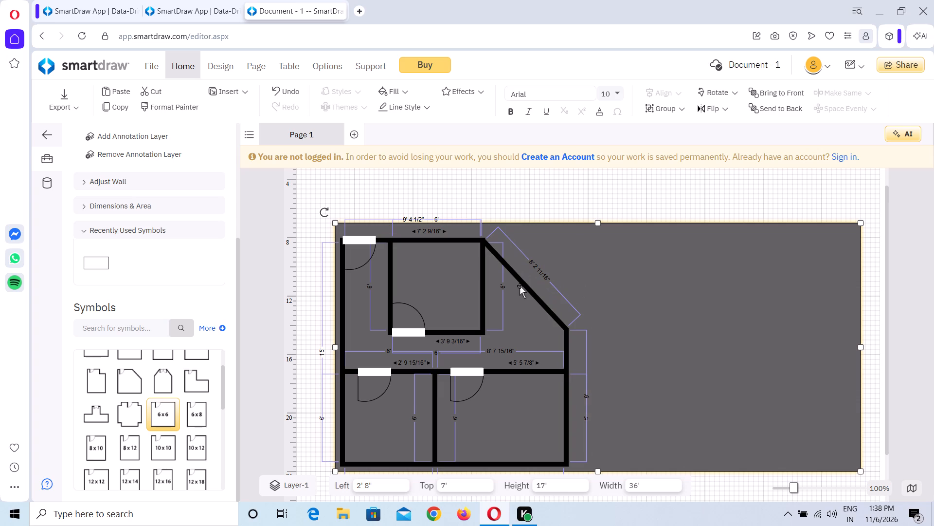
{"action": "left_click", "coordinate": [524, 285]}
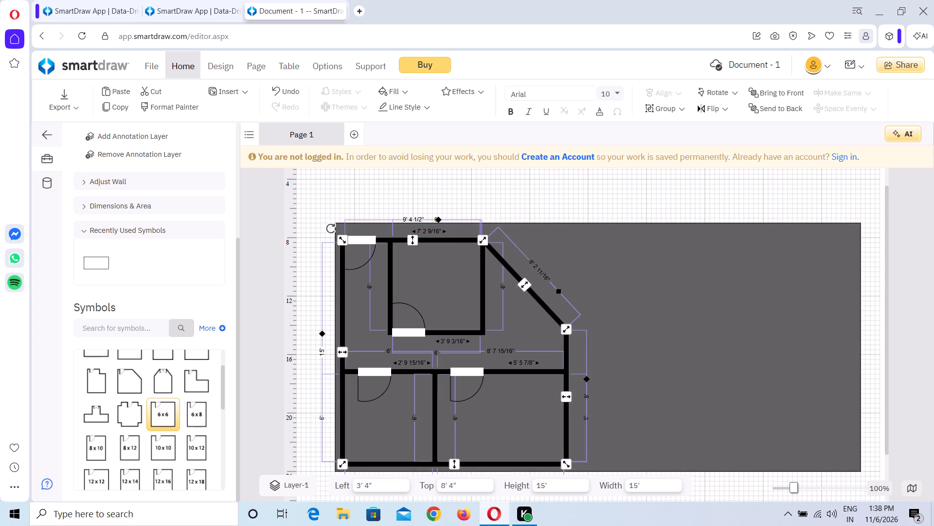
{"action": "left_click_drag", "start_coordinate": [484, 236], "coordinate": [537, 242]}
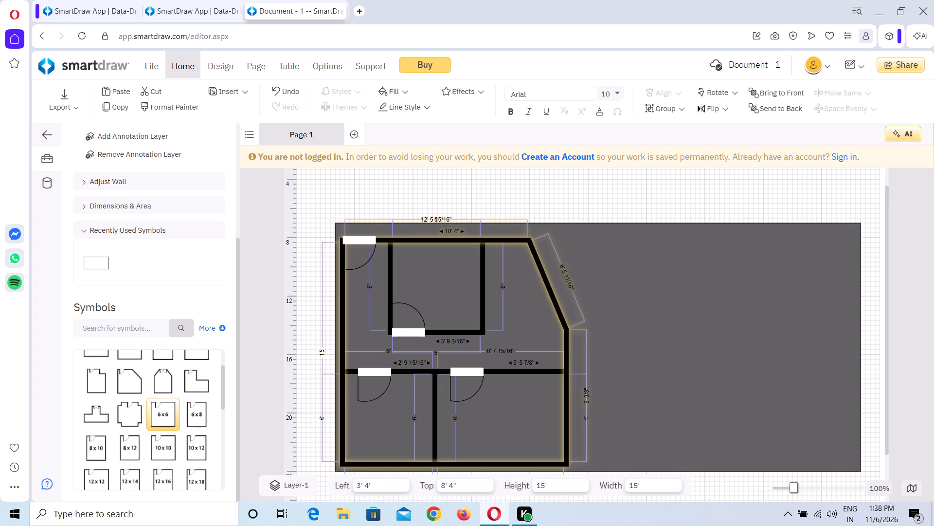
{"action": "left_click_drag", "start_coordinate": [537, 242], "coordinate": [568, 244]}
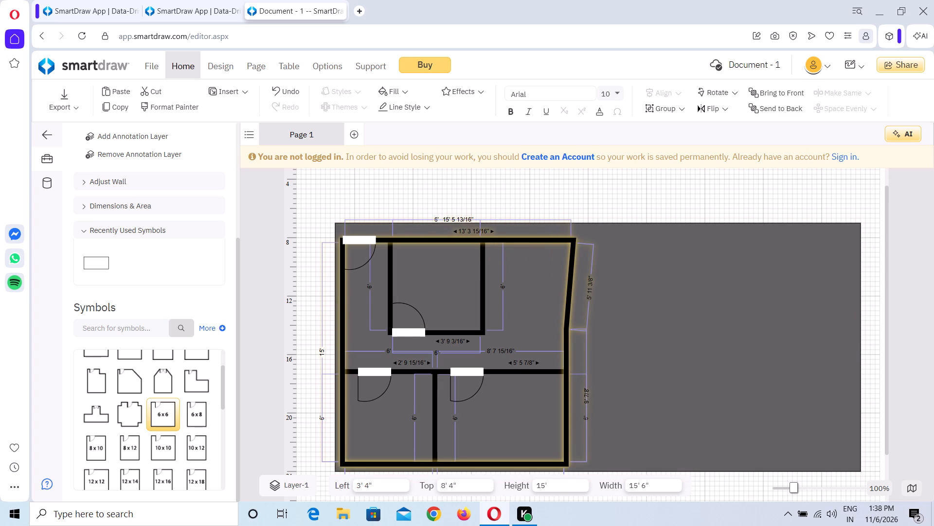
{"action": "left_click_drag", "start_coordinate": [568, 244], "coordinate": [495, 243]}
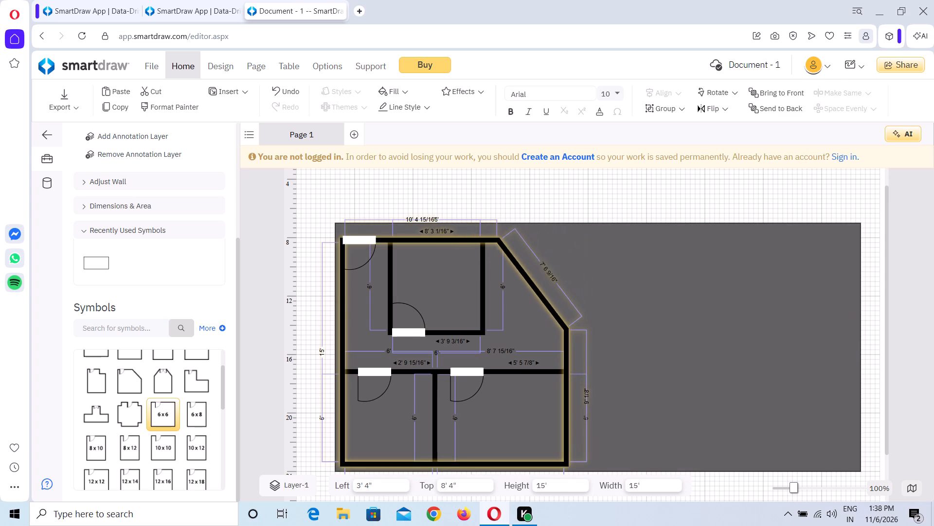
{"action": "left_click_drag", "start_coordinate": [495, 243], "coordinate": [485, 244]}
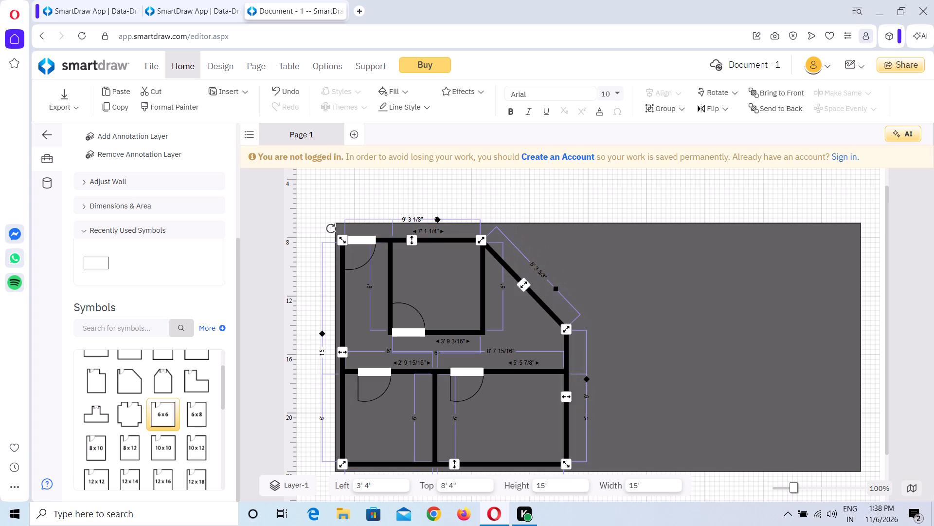
Extend the outer room's top wall to about 13' by moving its diagonal corner outward, making the diagonal wall steeper.
{"action": "left_click", "coordinate": [555, 252]}
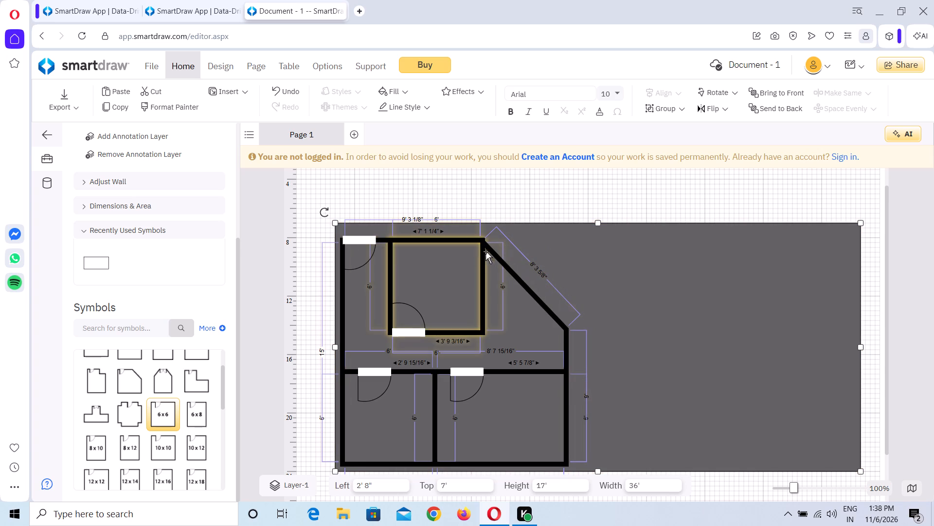
{"action": "left_click", "coordinate": [488, 251]}
{"action": "left_click_drag", "start_coordinate": [481, 243], "coordinate": [491, 238]}
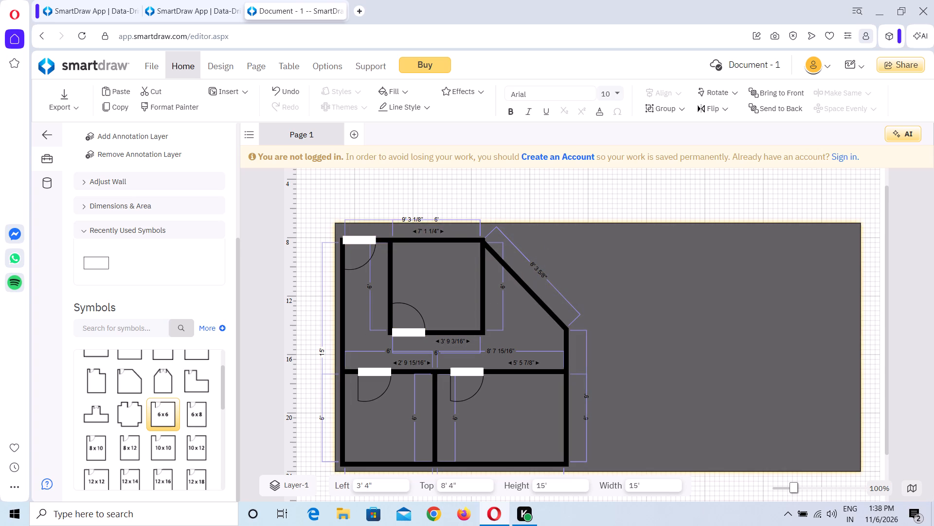
{"action": "left_click_drag", "start_coordinate": [491, 238], "coordinate": [491, 239]}
{"action": "left_click_drag", "start_coordinate": [491, 239], "coordinate": [492, 237]}
{"action": "left_click_drag", "start_coordinate": [492, 237], "coordinate": [492, 236]}
{"action": "left_click_drag", "start_coordinate": [492, 236], "coordinate": [547, 238]}
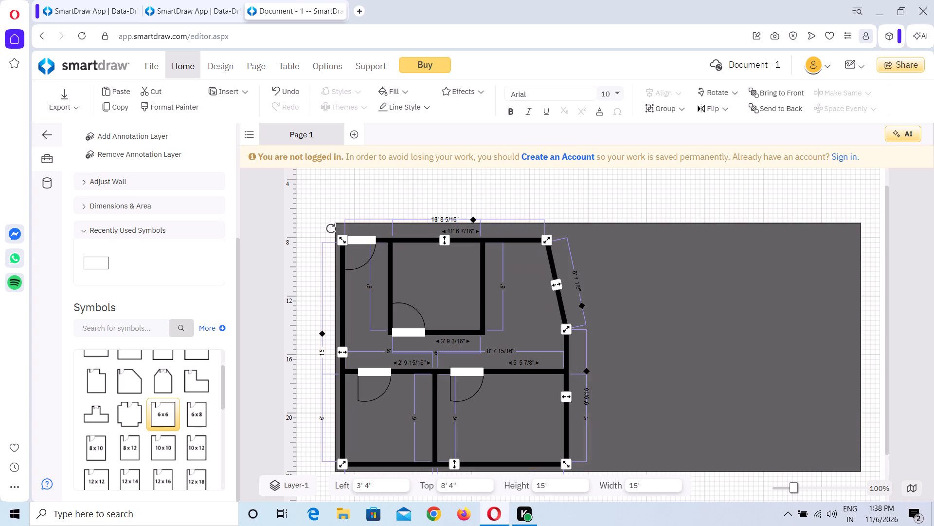
{"action": "left_click_drag", "start_coordinate": [548, 238], "coordinate": [536, 240]}
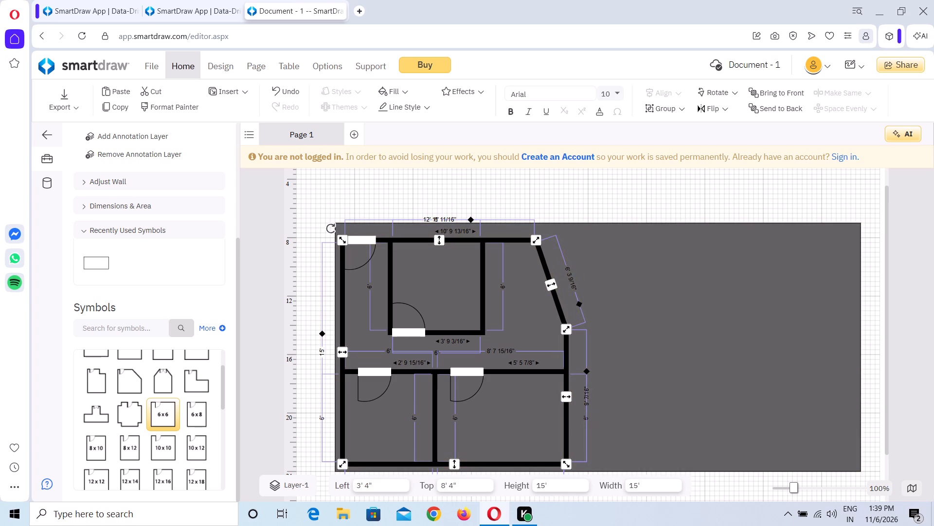
Move the outer room's upper diagonal wall outward until the top wall is about 21' 9" long.
{"action": "left_click_drag", "start_coordinate": [548, 286], "coordinate": [599, 274]}
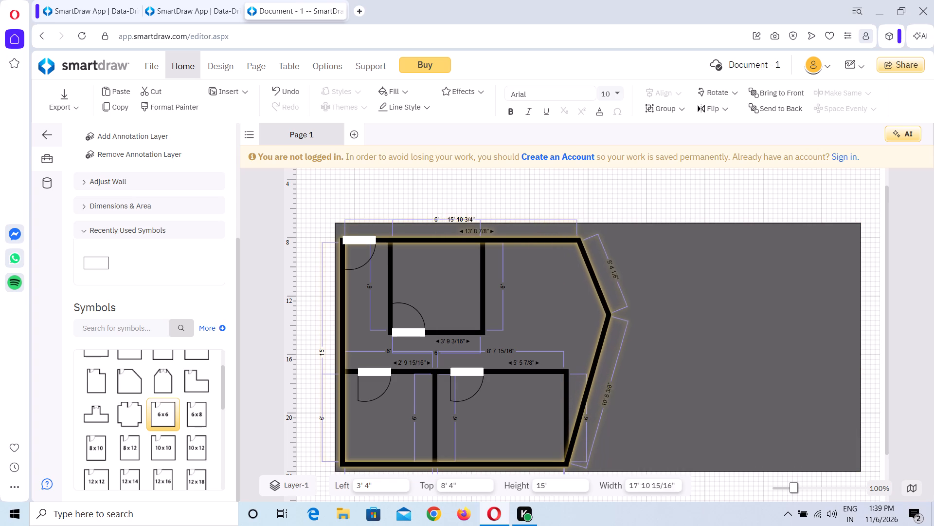
{"action": "left_click_drag", "start_coordinate": [599, 274], "coordinate": [680, 270]}
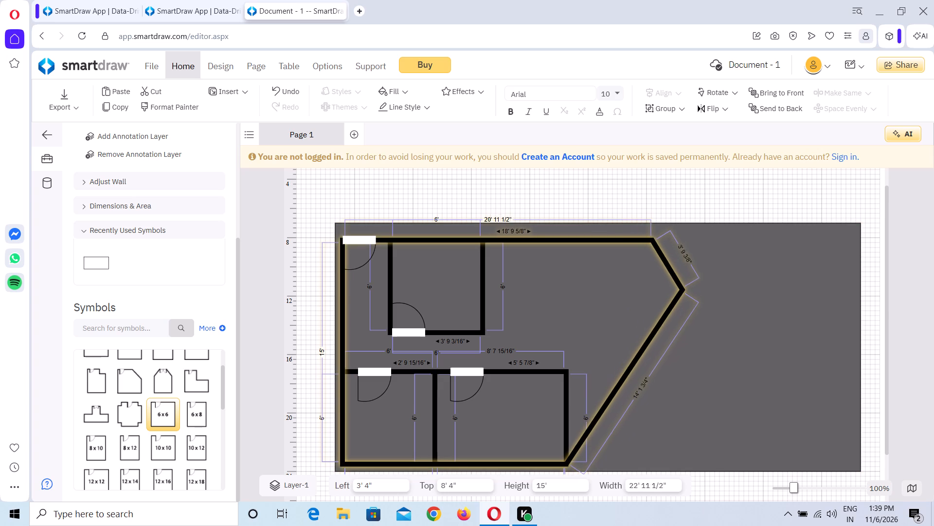
{"action": "left_click_drag", "start_coordinate": [680, 270], "coordinate": [686, 270]}
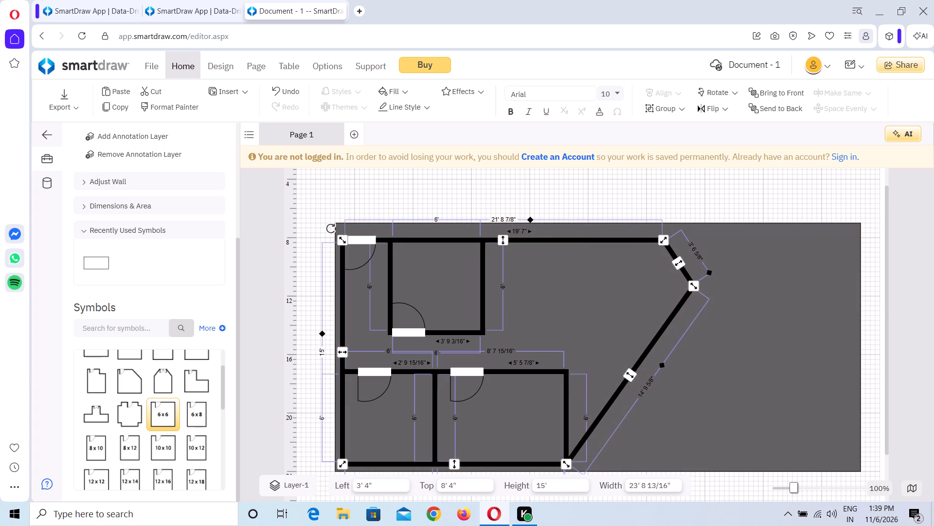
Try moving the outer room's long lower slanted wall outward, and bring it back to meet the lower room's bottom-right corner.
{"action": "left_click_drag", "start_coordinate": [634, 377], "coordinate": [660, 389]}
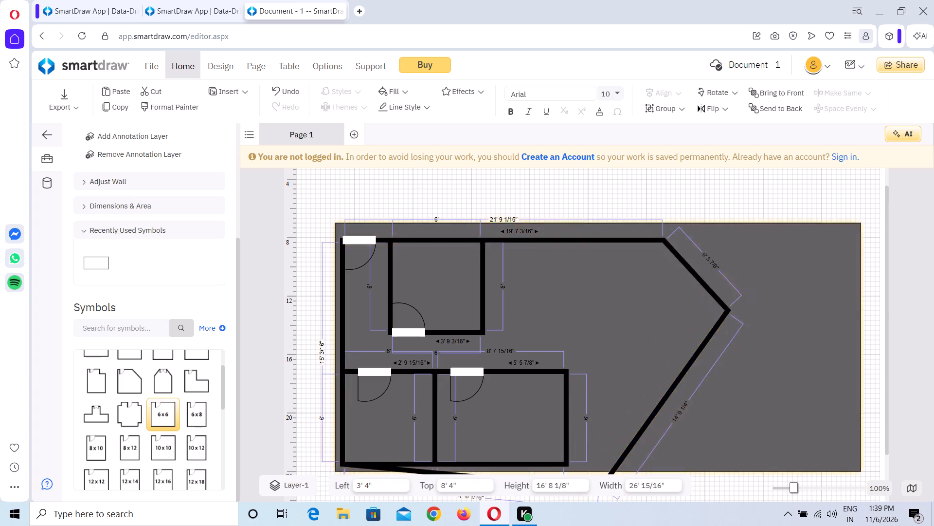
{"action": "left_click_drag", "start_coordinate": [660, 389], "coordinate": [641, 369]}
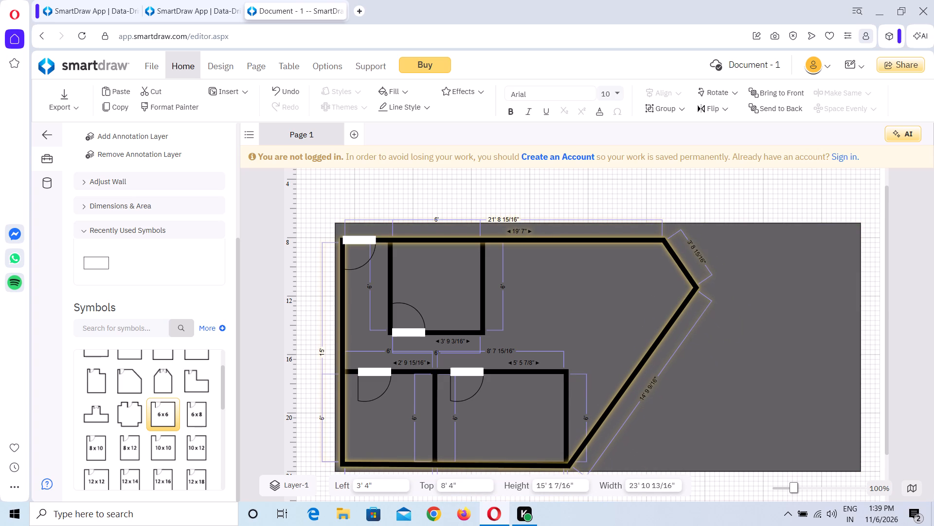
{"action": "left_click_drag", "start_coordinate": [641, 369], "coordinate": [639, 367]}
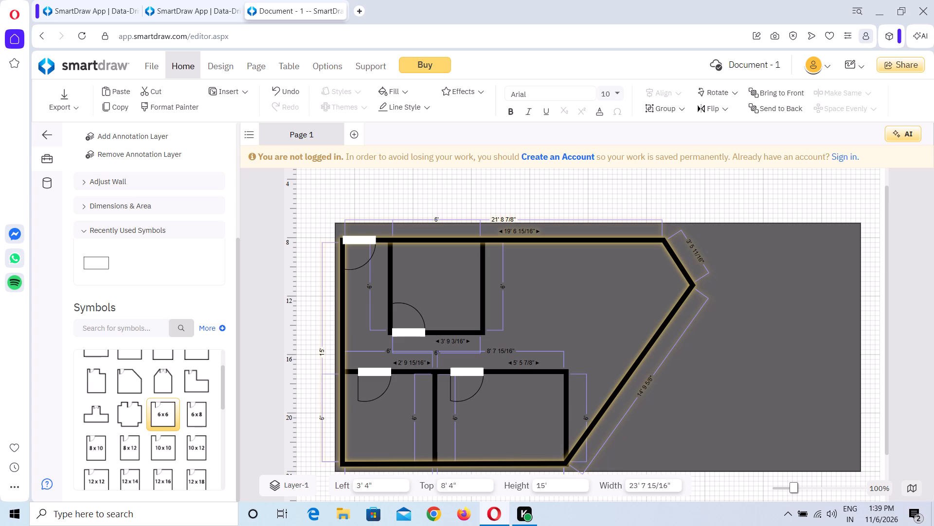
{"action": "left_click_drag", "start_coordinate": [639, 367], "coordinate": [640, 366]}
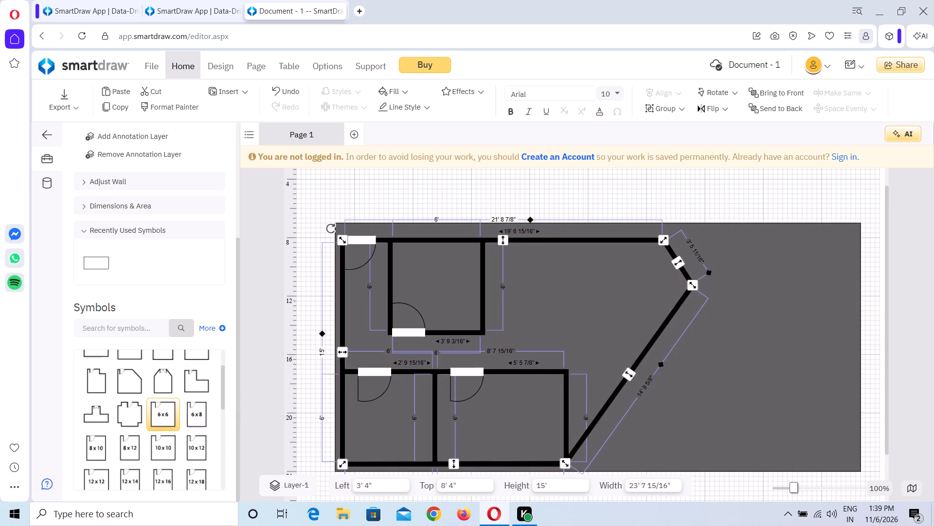
Add another 6 x 6 Room along the outer room's top wall, against the right side of the existing top room.
{"action": "left_click_drag", "start_coordinate": [174, 415], "coordinate": [588, 297]}
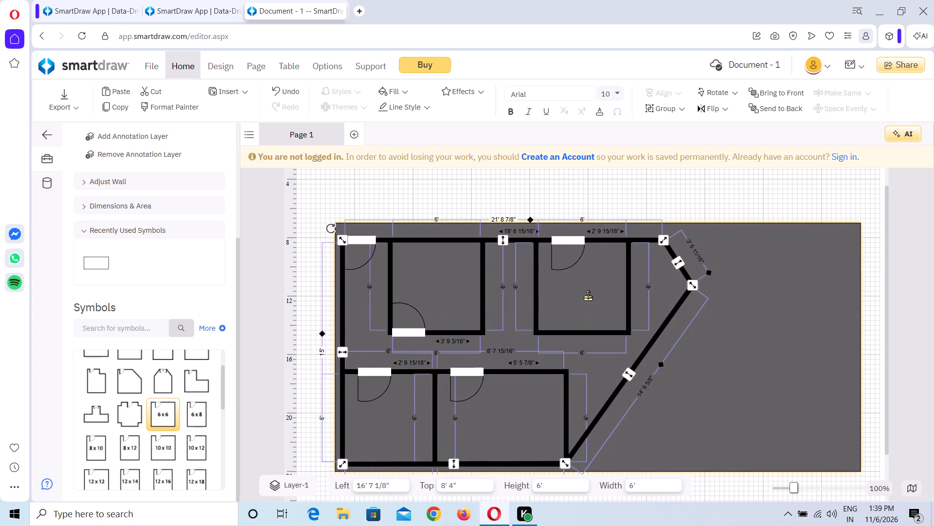
{"action": "left_click_drag", "start_coordinate": [588, 297], "coordinate": [544, 299]}
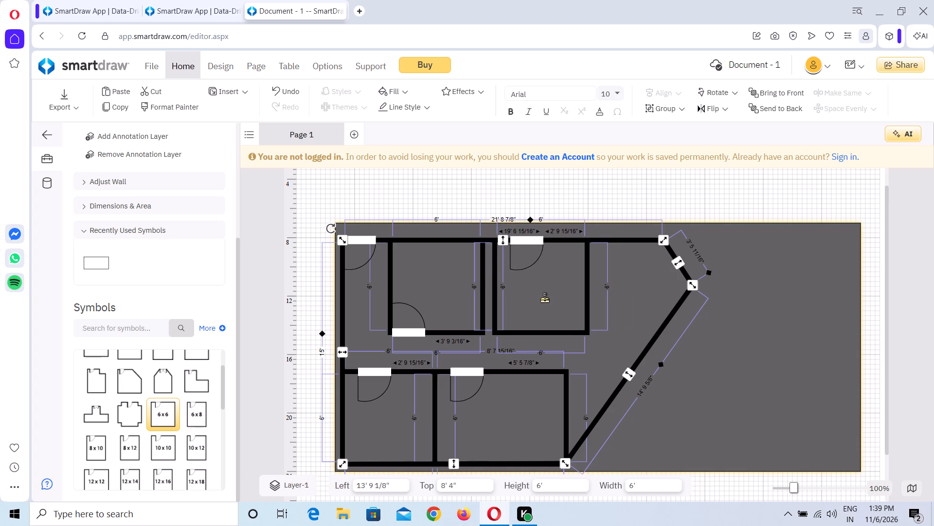
{"action": "left_click_drag", "start_coordinate": [544, 299], "coordinate": [538, 301]}
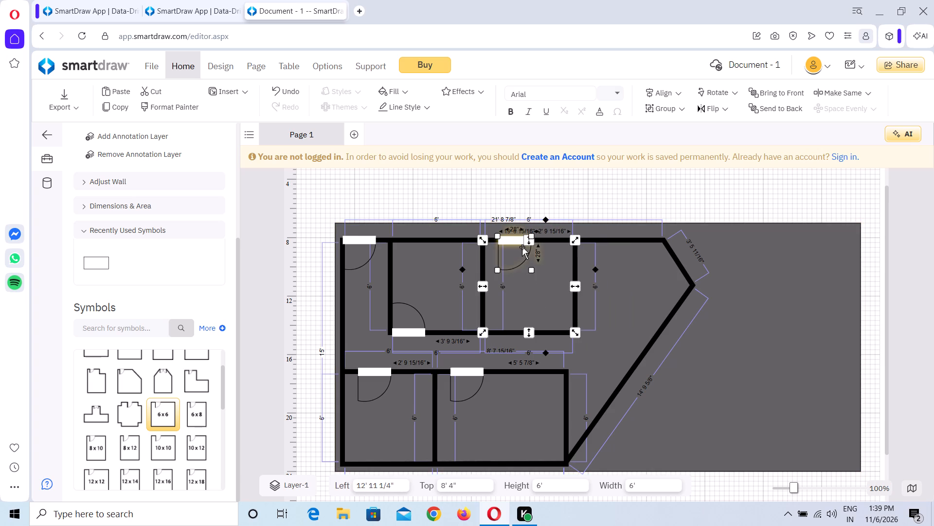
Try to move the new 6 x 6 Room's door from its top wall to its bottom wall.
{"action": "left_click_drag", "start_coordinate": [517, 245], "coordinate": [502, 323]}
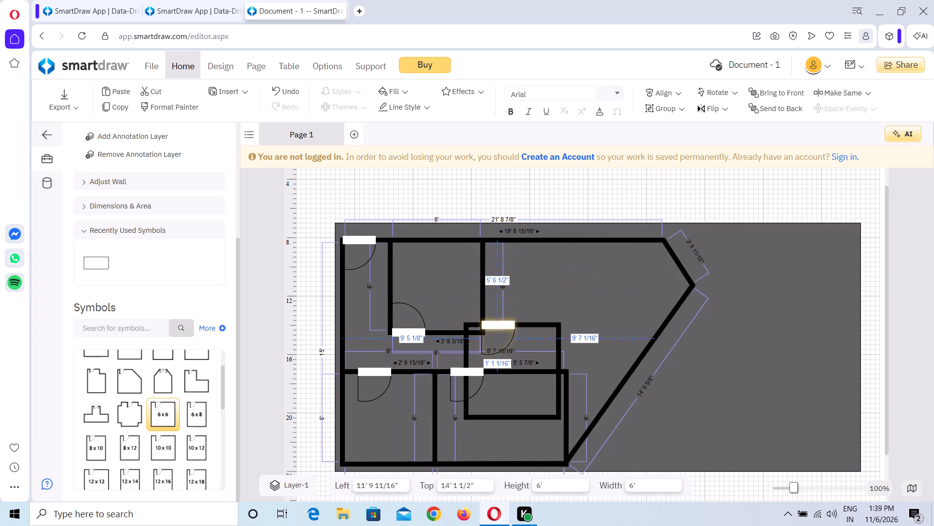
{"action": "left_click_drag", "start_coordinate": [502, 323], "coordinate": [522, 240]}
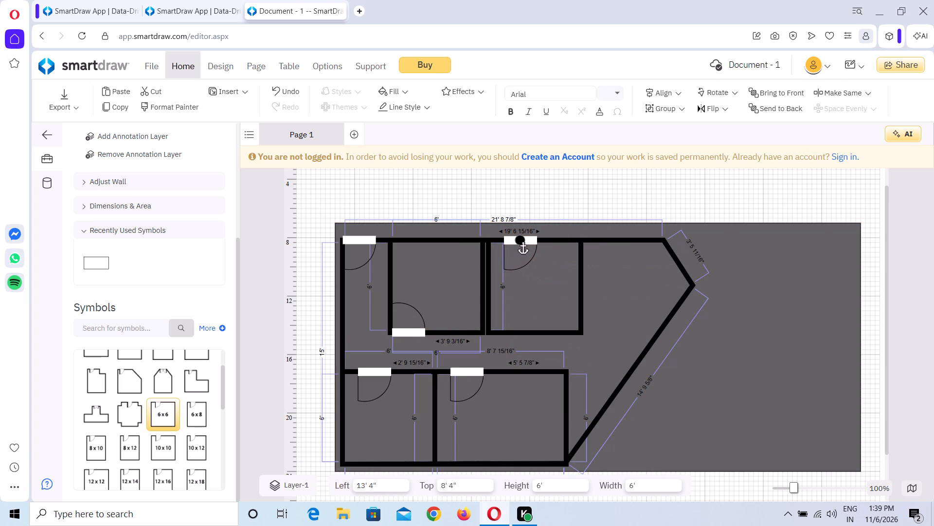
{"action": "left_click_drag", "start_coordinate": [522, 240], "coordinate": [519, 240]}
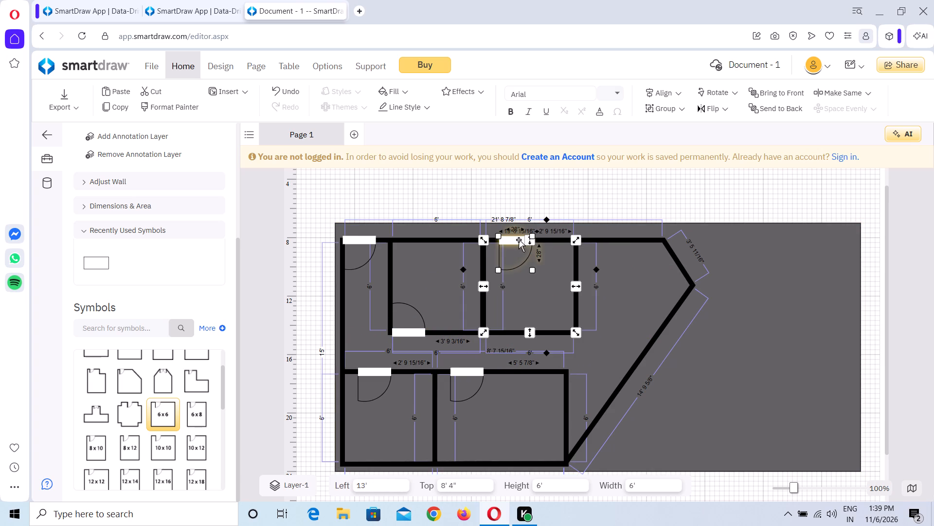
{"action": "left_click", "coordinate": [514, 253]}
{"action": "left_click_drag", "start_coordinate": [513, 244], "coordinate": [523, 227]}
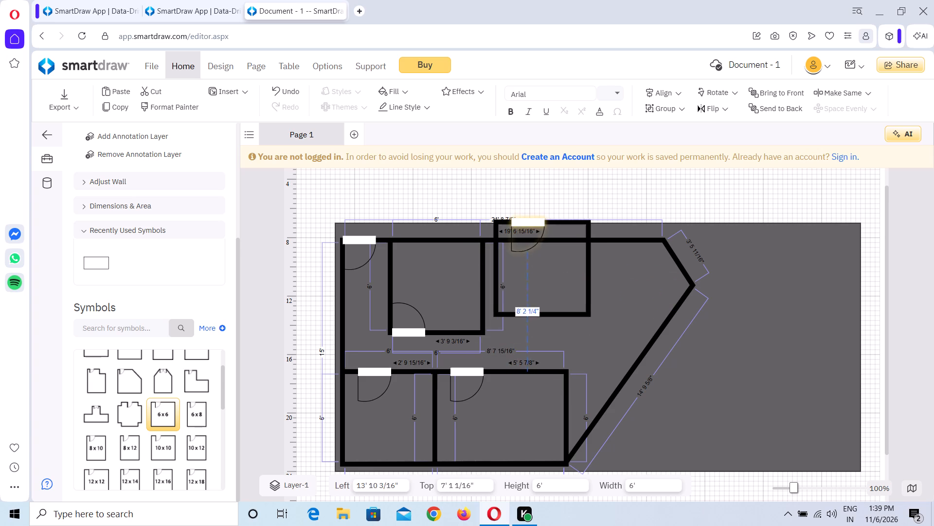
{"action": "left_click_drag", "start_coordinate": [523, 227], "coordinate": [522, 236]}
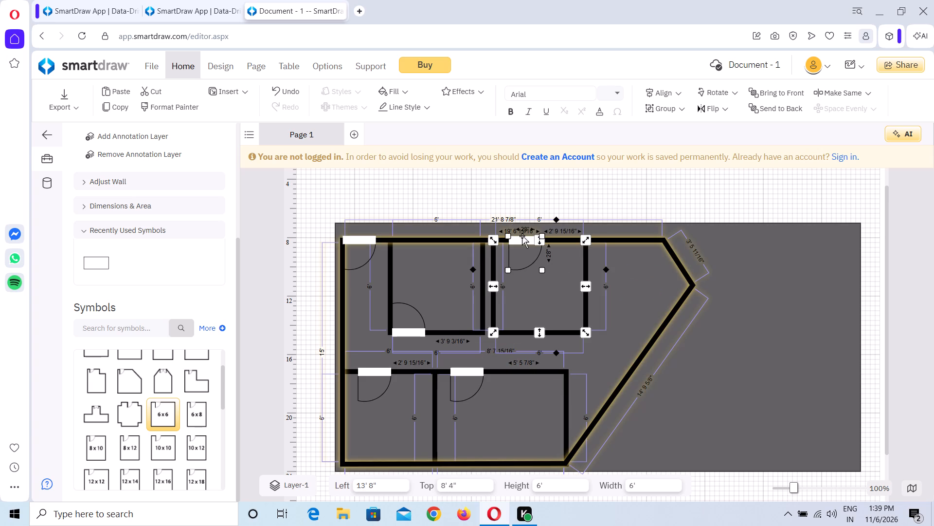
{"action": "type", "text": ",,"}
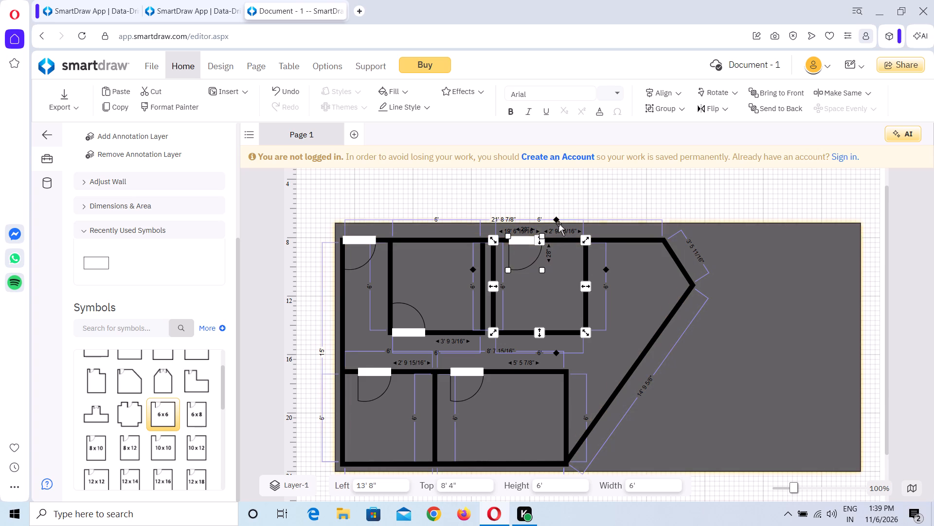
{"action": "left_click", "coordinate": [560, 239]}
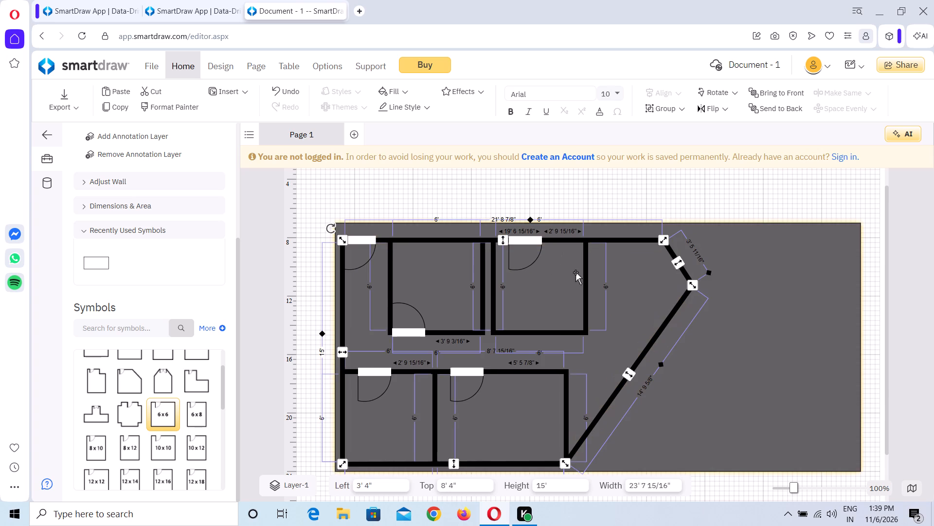
Move the new 6 x 6 Room back against the neighbouring top room, at about Left 13'.
{"action": "left_click", "coordinate": [587, 277]}
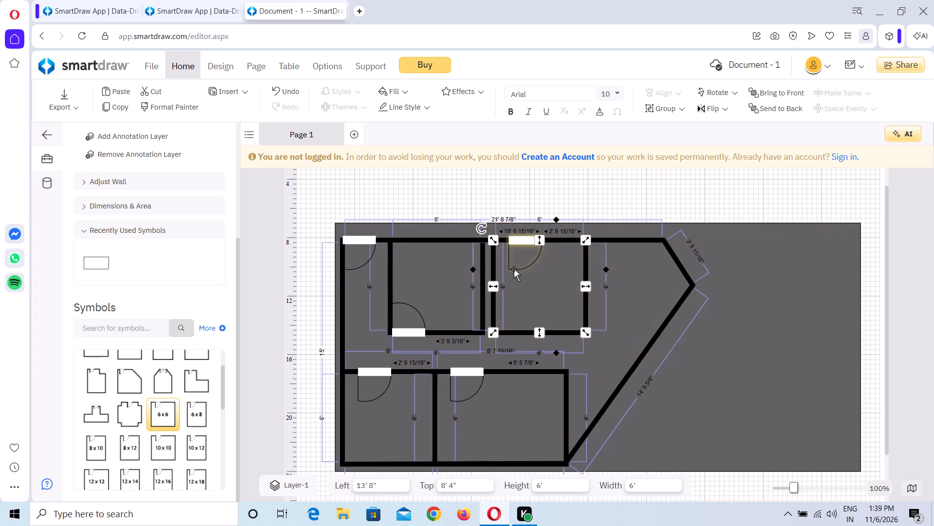
{"action": "left_click_drag", "start_coordinate": [492, 269], "coordinate": [481, 269]}
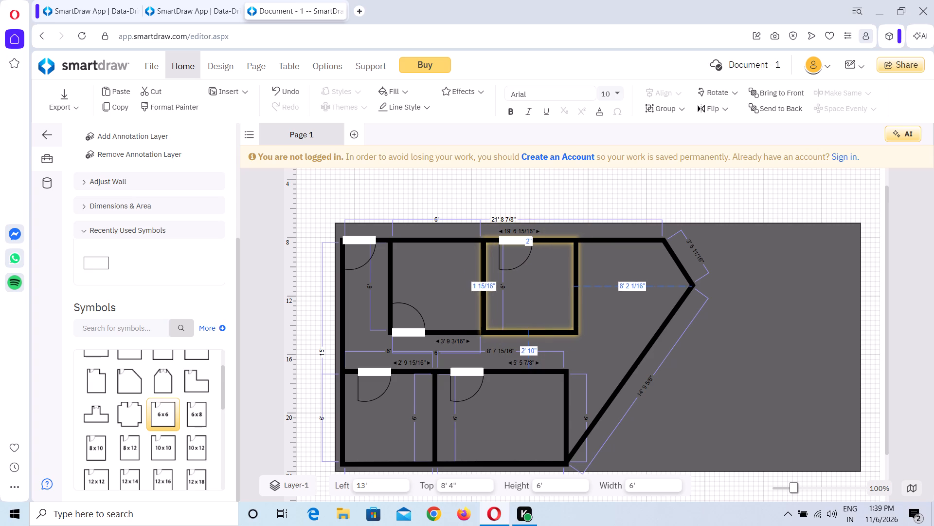
{"action": "left_click_drag", "start_coordinate": [481, 269], "coordinate": [480, 269]}
Move the new 6 x 6 Room's door to the left end of its bottom wall and flip it vertically to open inward.
{"action": "left_click", "coordinate": [515, 273]}
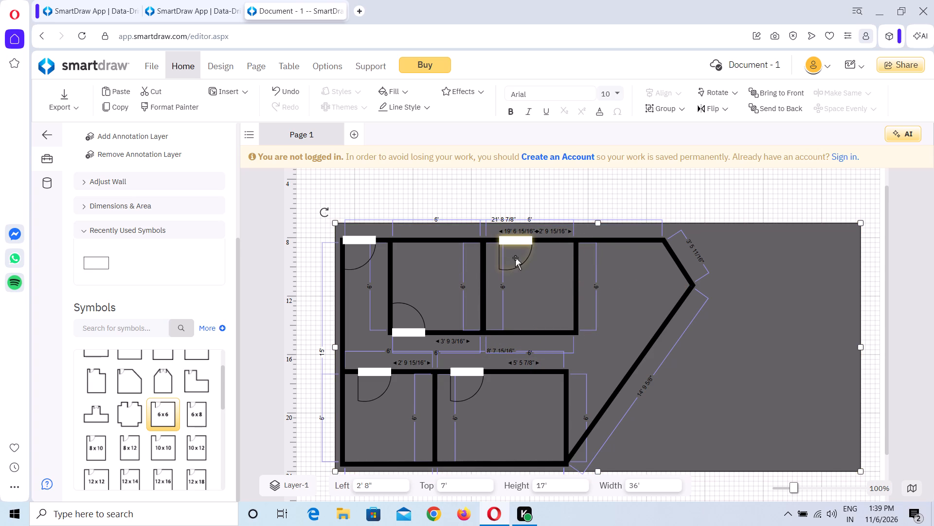
{"action": "left_click", "coordinate": [515, 258]}
{"action": "left_click_drag", "start_coordinate": [514, 245], "coordinate": [503, 327]}
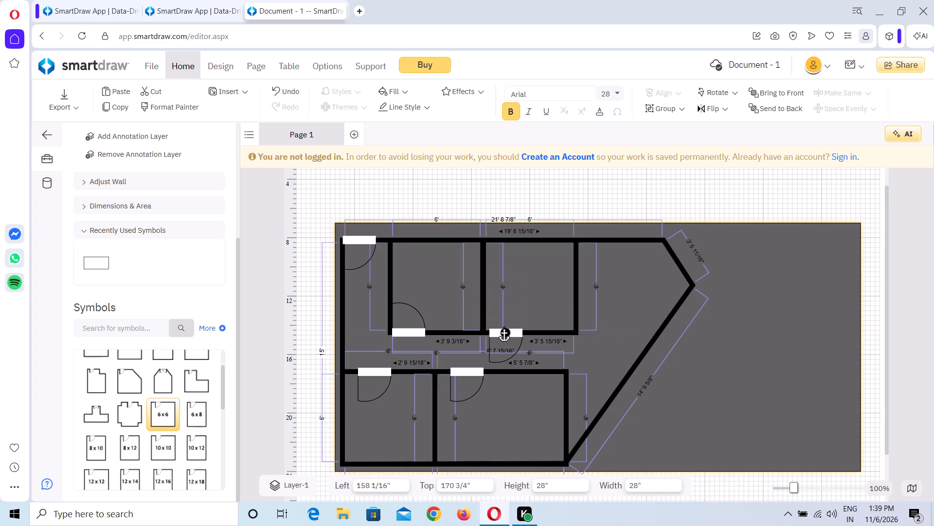
{"action": "left_click_drag", "start_coordinate": [503, 327], "coordinate": [500, 327]}
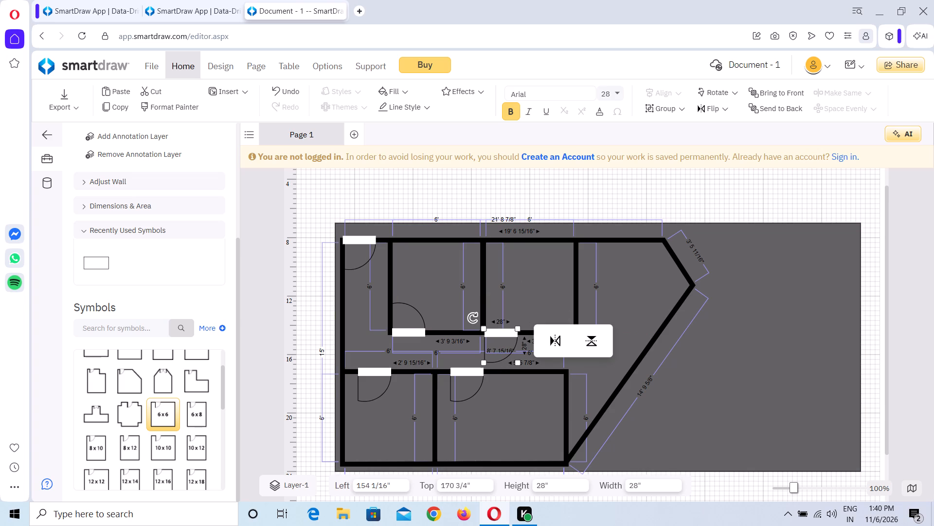
{"action": "left_click", "coordinate": [557, 336]}
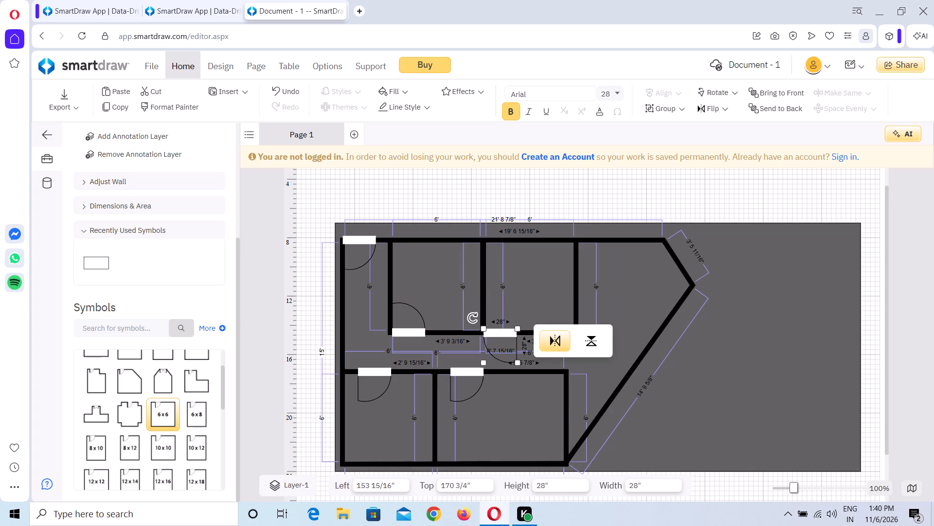
{"action": "left_click", "coordinate": [557, 336]}
{"action": "left_click", "coordinate": [592, 342]}
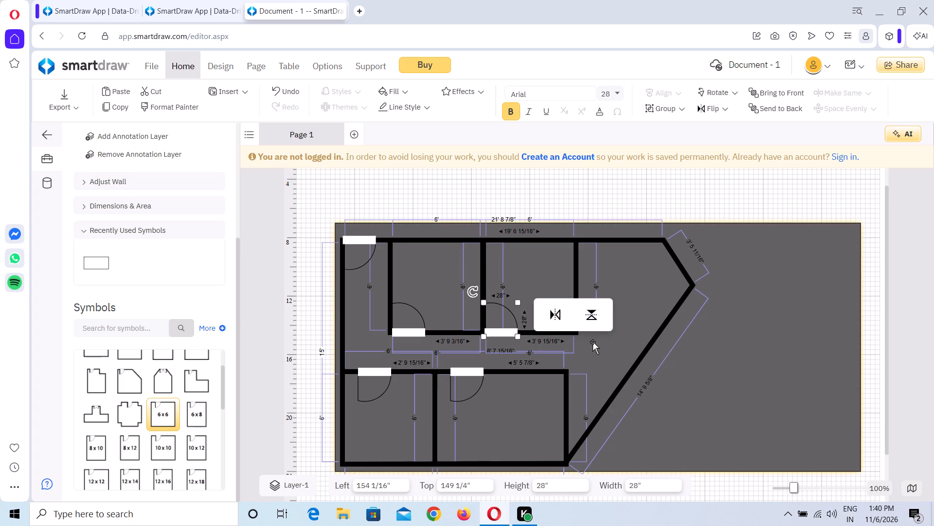
{"action": "left_click", "coordinate": [664, 328]}
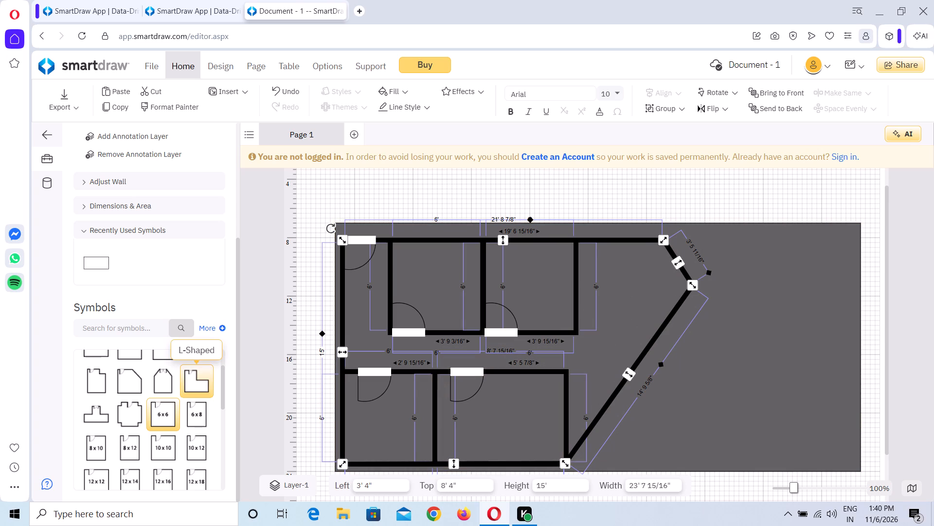
Add a Window (36") from Doors & Windows to the first top room's bottom wall, right of its door, at about Left 9' 6".
{"action": "scroll", "coordinate": [169, 408], "scroll_direction": "down", "scroll_amount": 3}
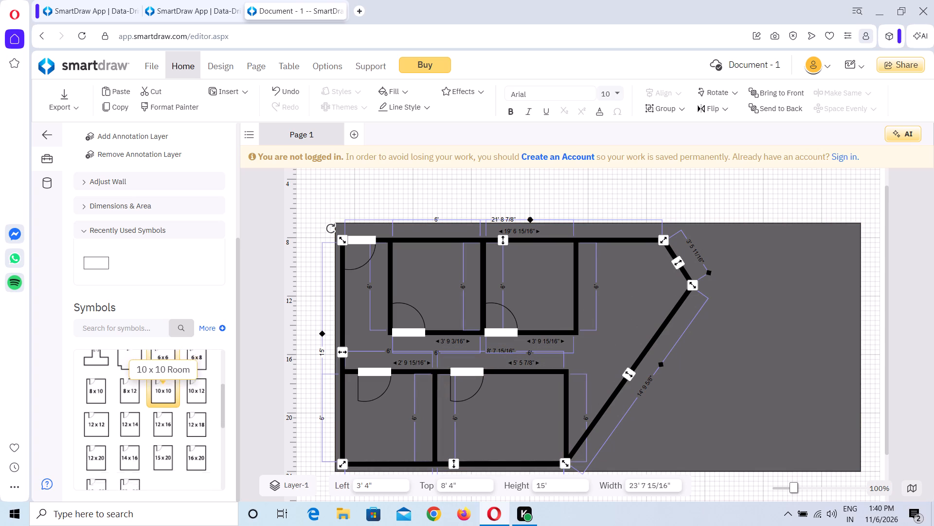
{"action": "scroll", "coordinate": [169, 408], "scroll_direction": "down", "scroll_amount": 3}
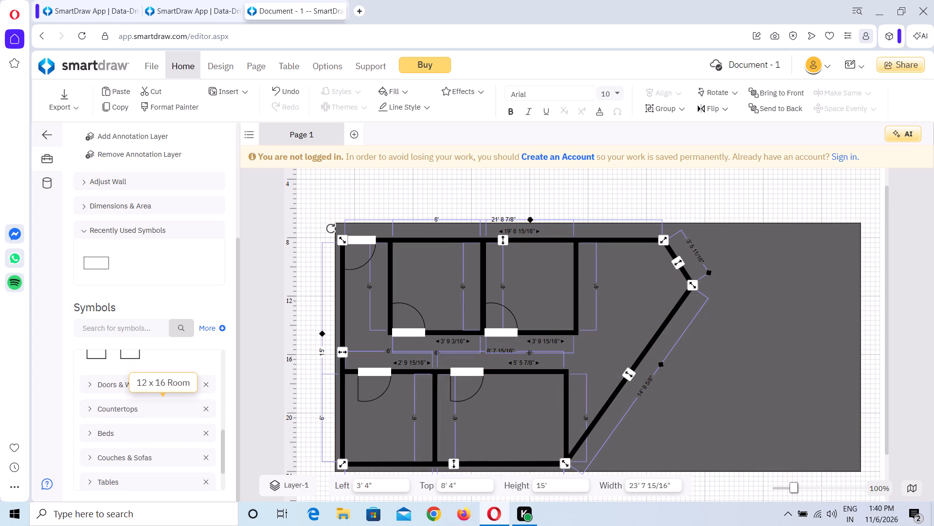
{"action": "scroll", "coordinate": [169, 408], "scroll_direction": "down", "scroll_amount": 2}
{"action": "scroll", "coordinate": [146, 386], "scroll_direction": "up", "scroll_amount": 2}
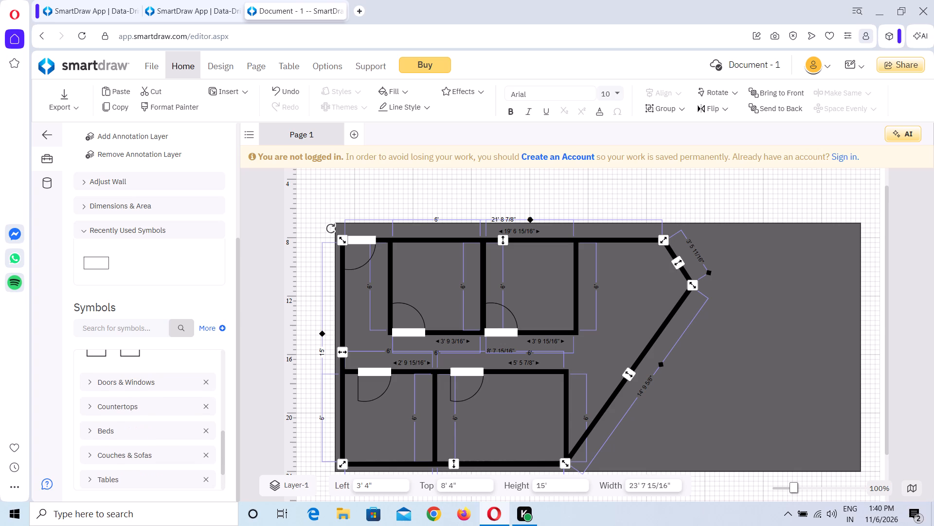
{"action": "left_click", "coordinate": [88, 390]}
{"action": "left_click", "coordinate": [92, 385]}
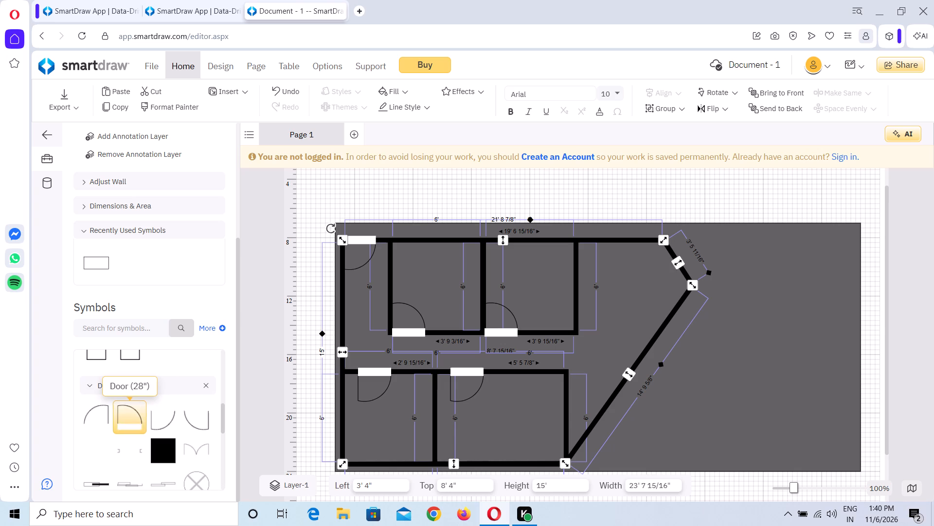
{"action": "scroll", "coordinate": [172, 430], "scroll_direction": "down", "scroll_amount": 2}
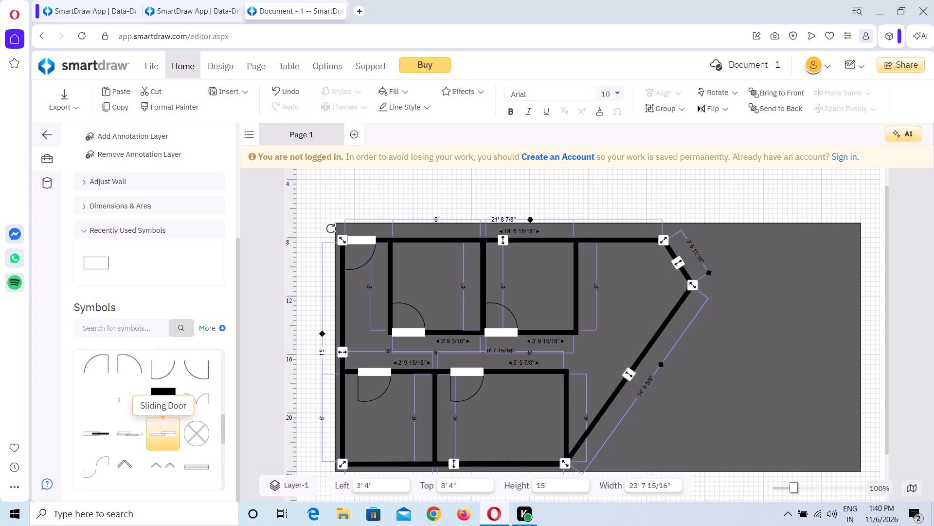
{"action": "left_click_drag", "start_coordinate": [196, 464], "coordinate": [206, 462]}
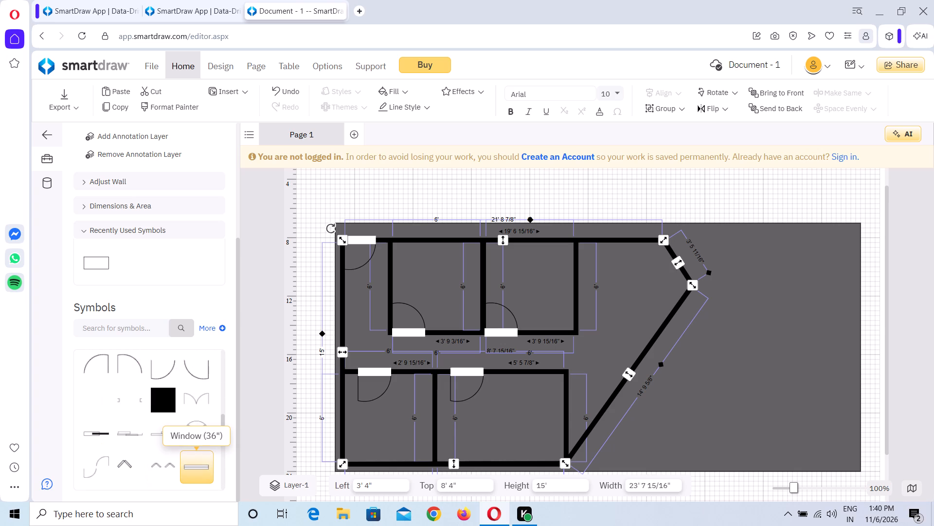
{"action": "left_click_drag", "start_coordinate": [206, 462], "coordinate": [455, 336]}
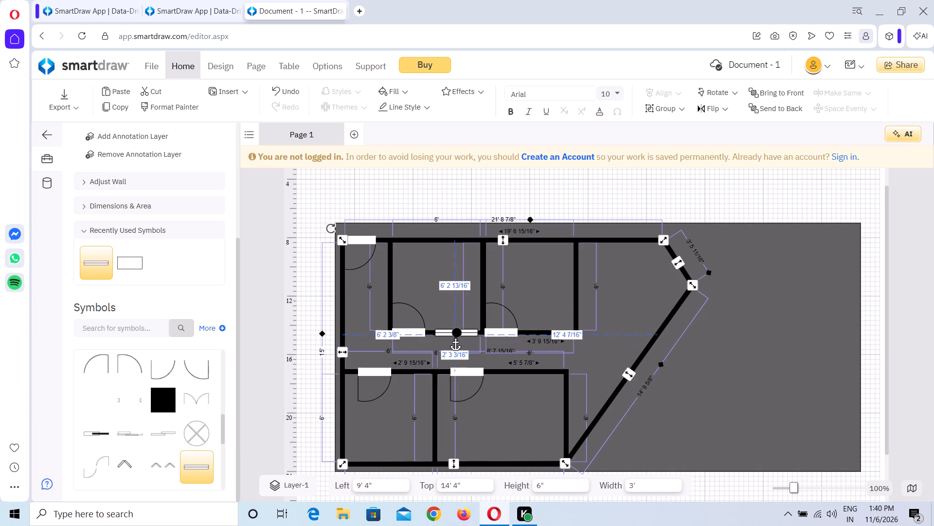
{"action": "left_click_drag", "start_coordinate": [455, 336], "coordinate": [455, 337]}
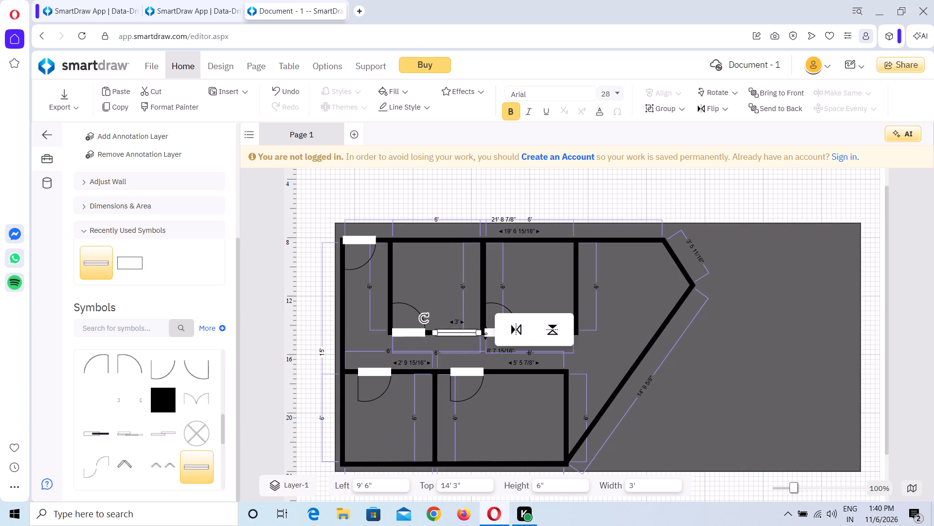
Add a Window (36") to the second top 6 x 6 room's bottom wall, beside its door, at about Left 15' 10".
{"action": "left_click_drag", "start_coordinate": [197, 463], "coordinate": [560, 338]}
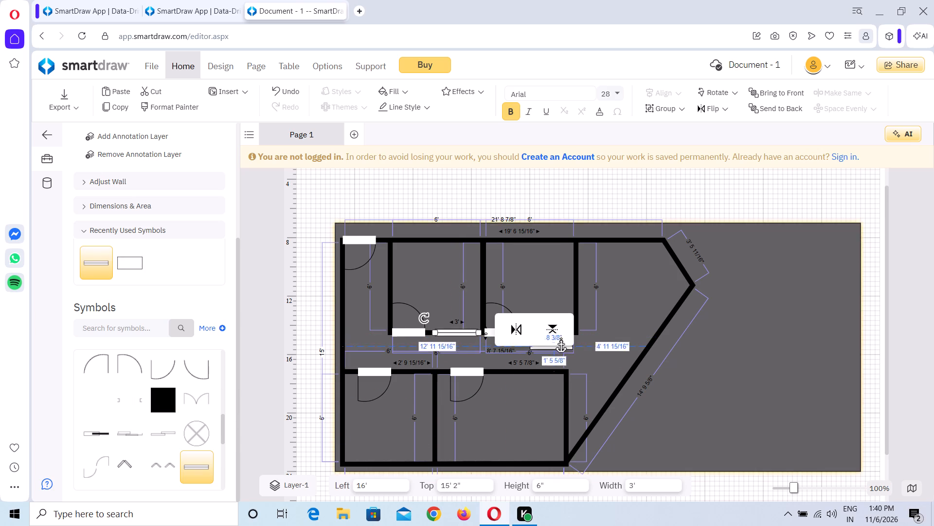
{"action": "left_click_drag", "start_coordinate": [560, 338], "coordinate": [553, 332]}
{"action": "left_click", "coordinate": [630, 295]}
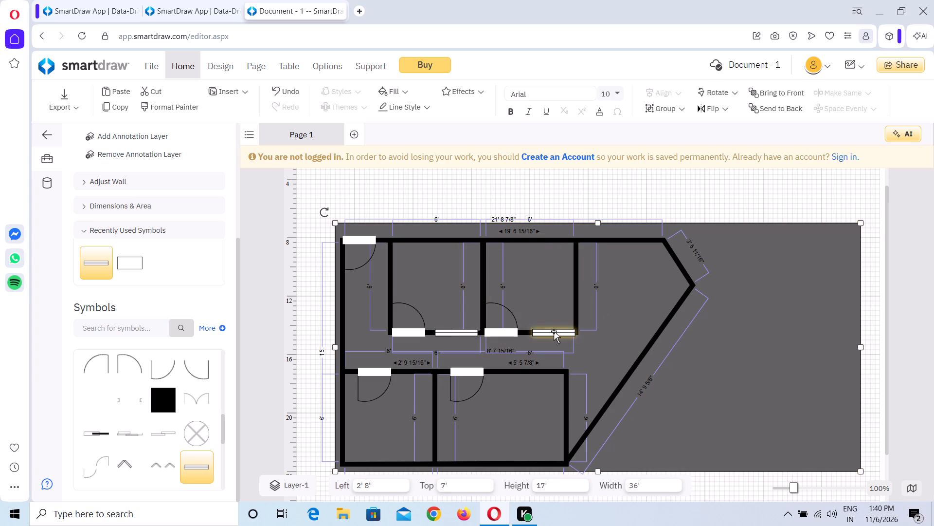
{"action": "left_click", "coordinate": [554, 331]}
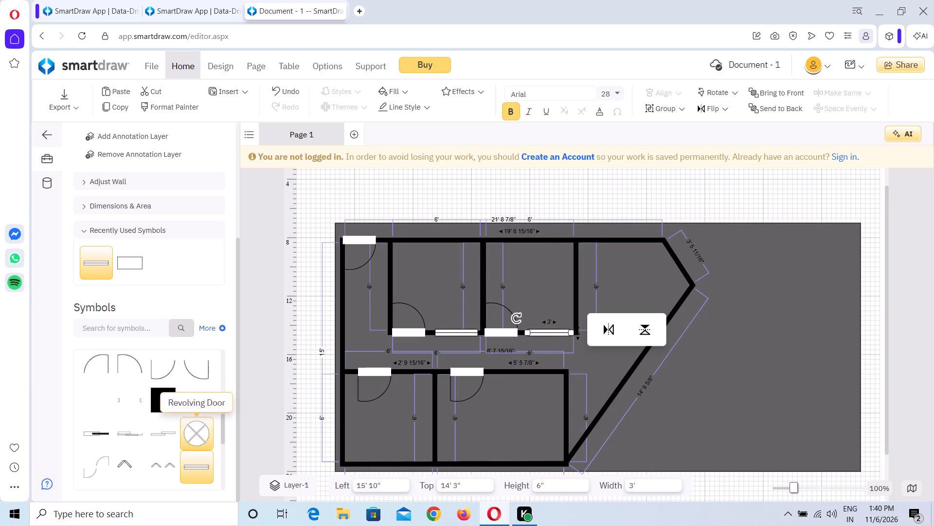
Add a Window (36") to the larger bottom room's top wall, right of its door, at about Left 15'.
{"action": "left_click_drag", "start_coordinate": [204, 464], "coordinate": [537, 373]}
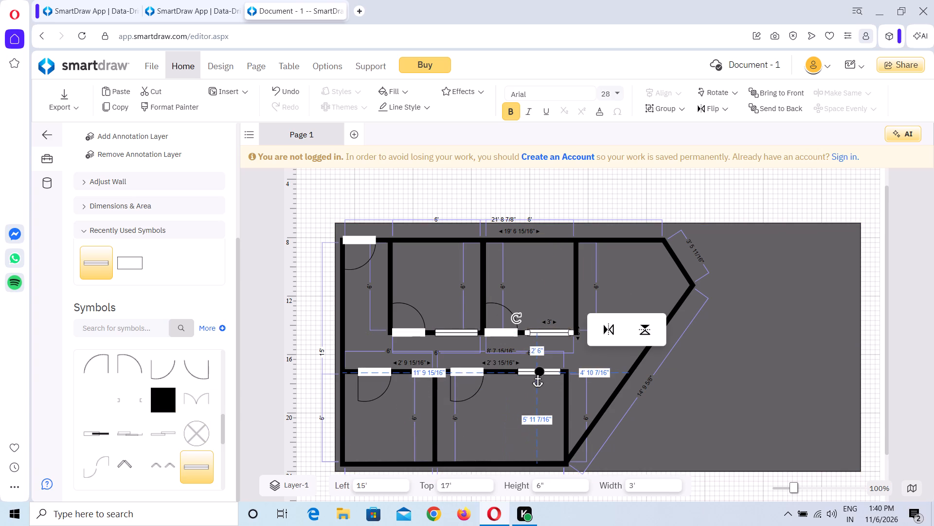
{"action": "left_click_drag", "start_coordinate": [537, 373], "coordinate": [537, 372]}
{"action": "left_click", "coordinate": [640, 300]}
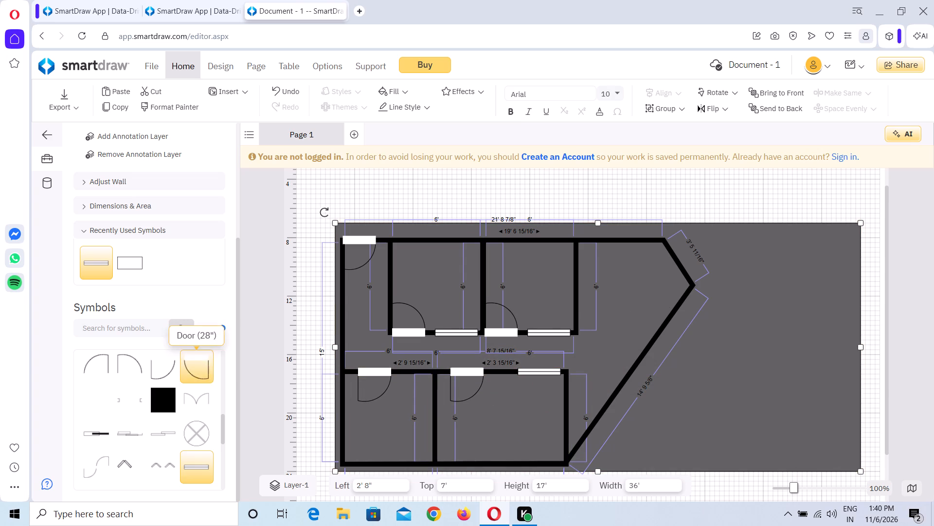
Look through the remaining door and window symbols and the Countertops symbols for furnishings.
{"action": "scroll", "coordinate": [185, 398], "scroll_direction": "down", "scroll_amount": 2}
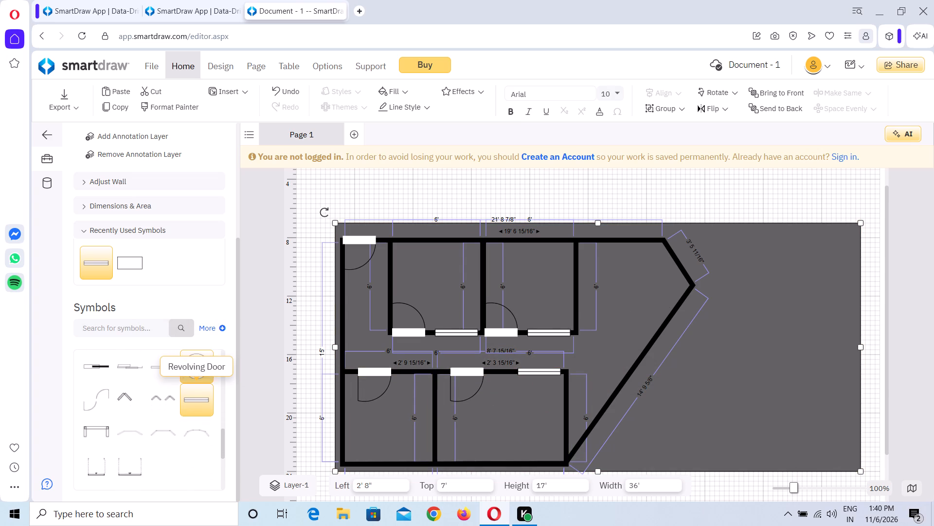
{"action": "scroll", "coordinate": [185, 398], "scroll_direction": "down", "scroll_amount": 3}
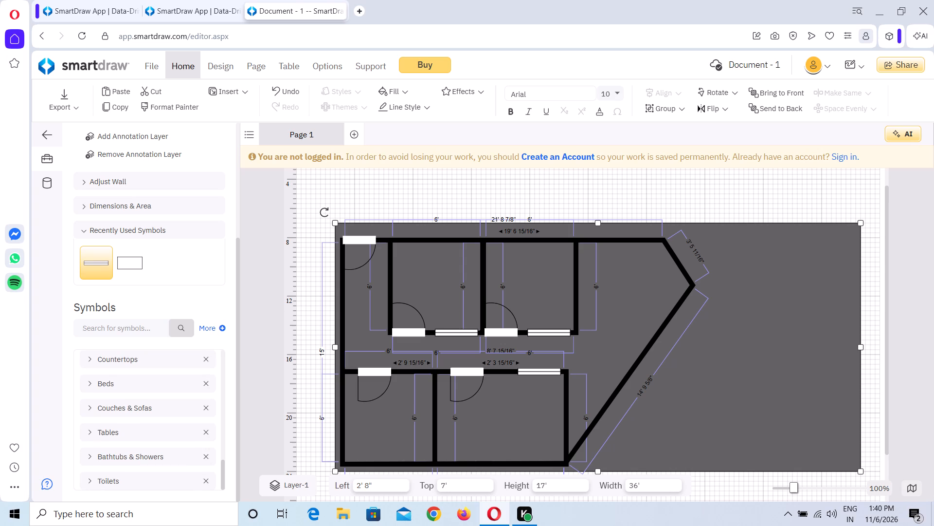
{"action": "scroll", "coordinate": [169, 372], "scroll_direction": "up", "scroll_amount": 2}
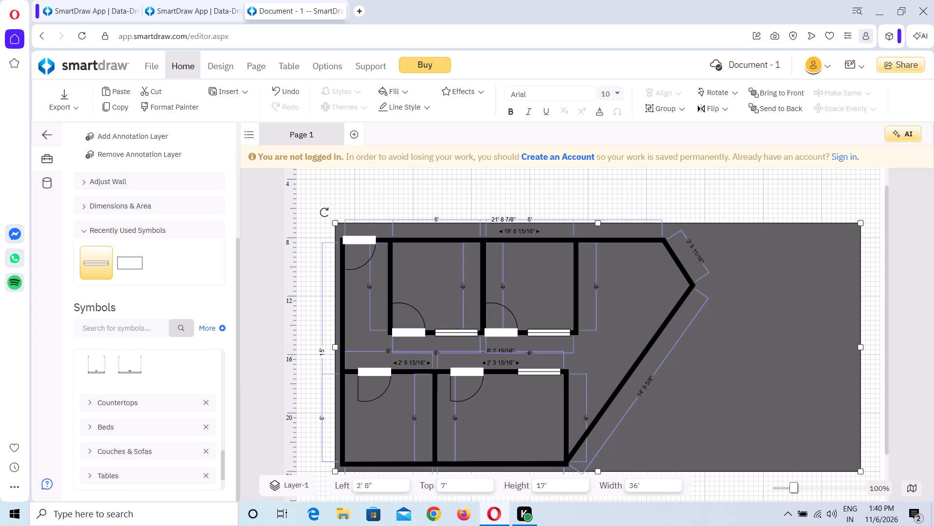
{"action": "left_click", "coordinate": [117, 411]}
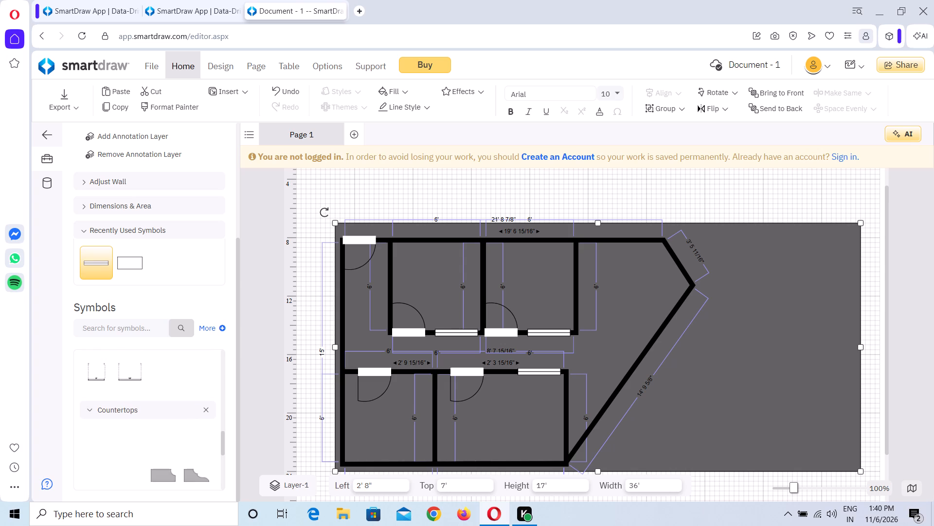
{"action": "scroll", "coordinate": [153, 429], "scroll_direction": "down", "scroll_amount": 2}
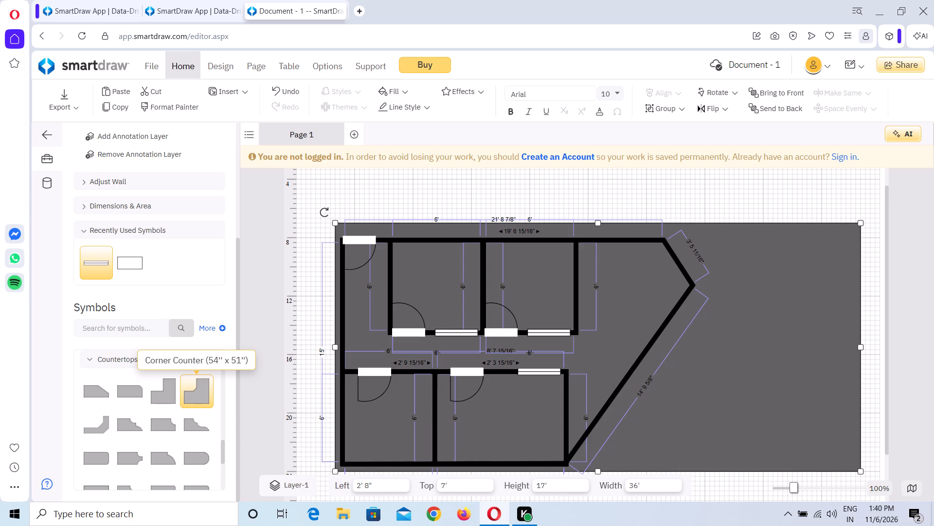
{"action": "scroll", "coordinate": [190, 397], "scroll_direction": "down", "scroll_amount": 2}
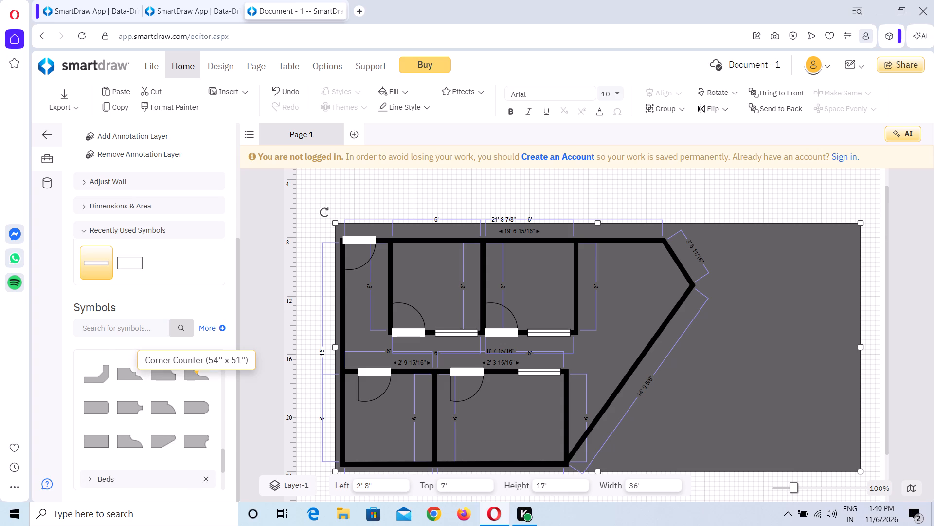
{"action": "scroll", "coordinate": [190, 397], "scroll_direction": "down", "scroll_amount": 2}
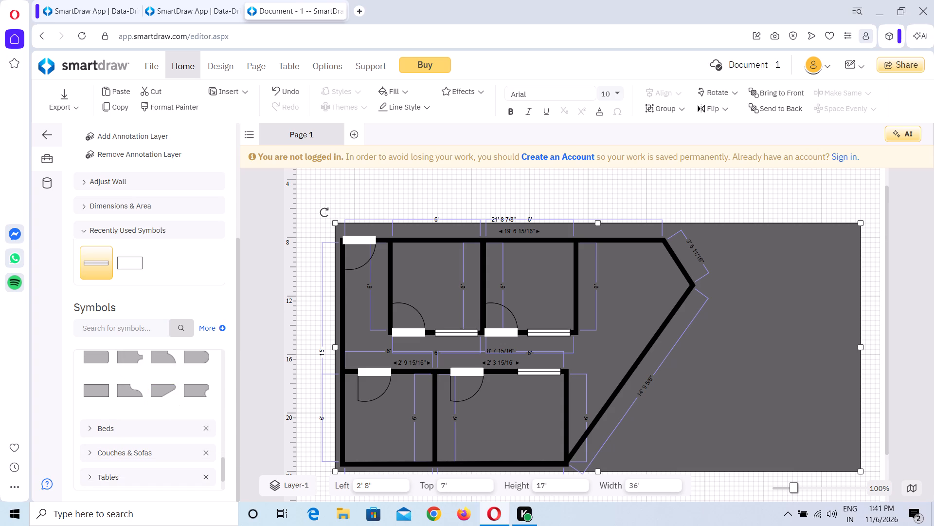
Place a Full Bed from the Beds symbols in the larger bottom room, at about Left 12' 10", Top 16' 8".
{"action": "left_click", "coordinate": [118, 430]}
{"action": "left_click", "coordinate": [106, 430]}
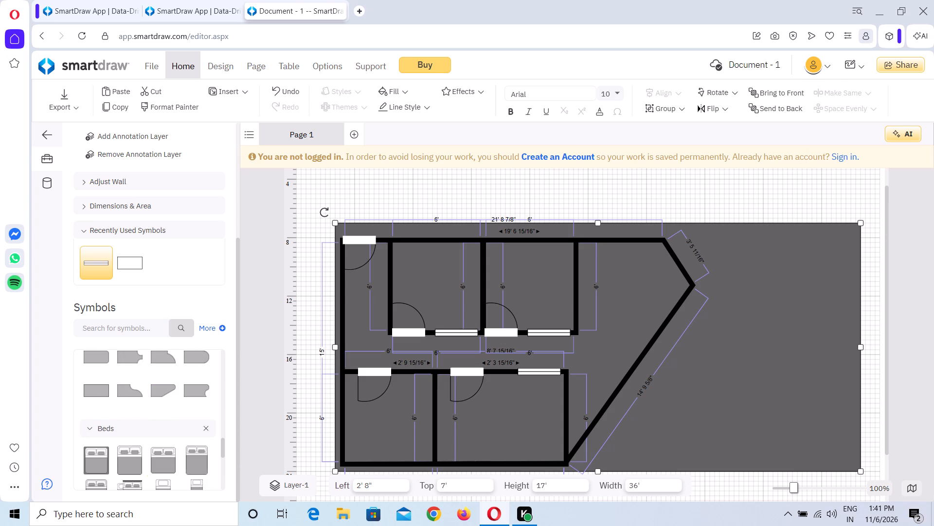
{"action": "scroll", "coordinate": [158, 456], "scroll_direction": "down", "scroll_amount": 3}
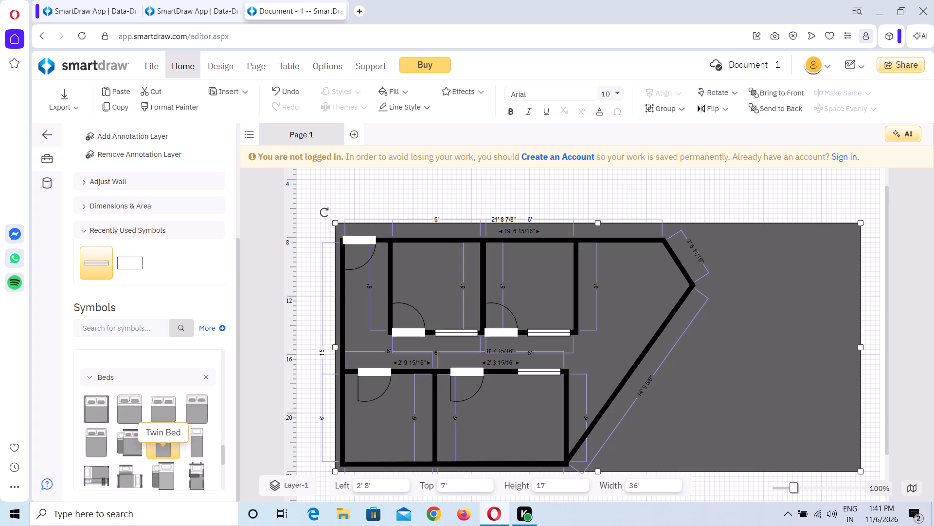
{"action": "scroll", "coordinate": [158, 456], "scroll_direction": "down", "scroll_amount": 1}
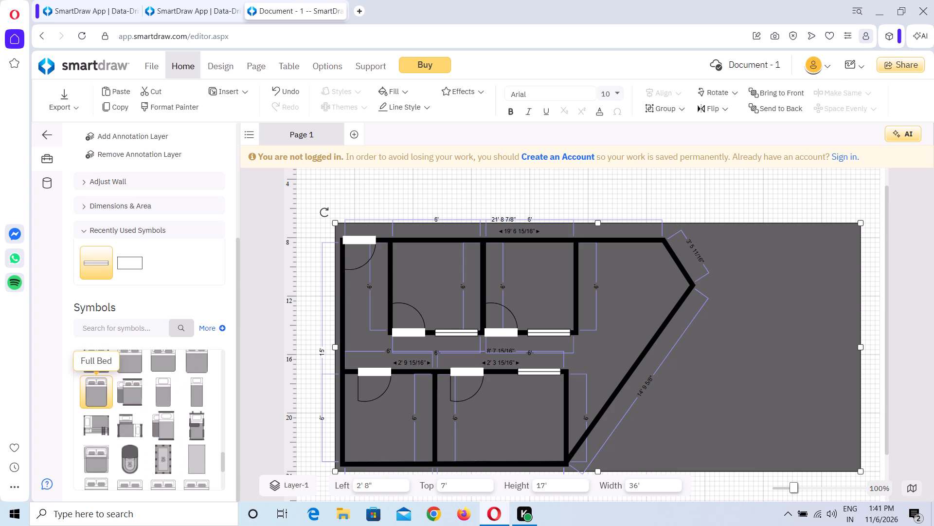
{"action": "left_click_drag", "start_coordinate": [95, 401], "coordinate": [518, 357]}
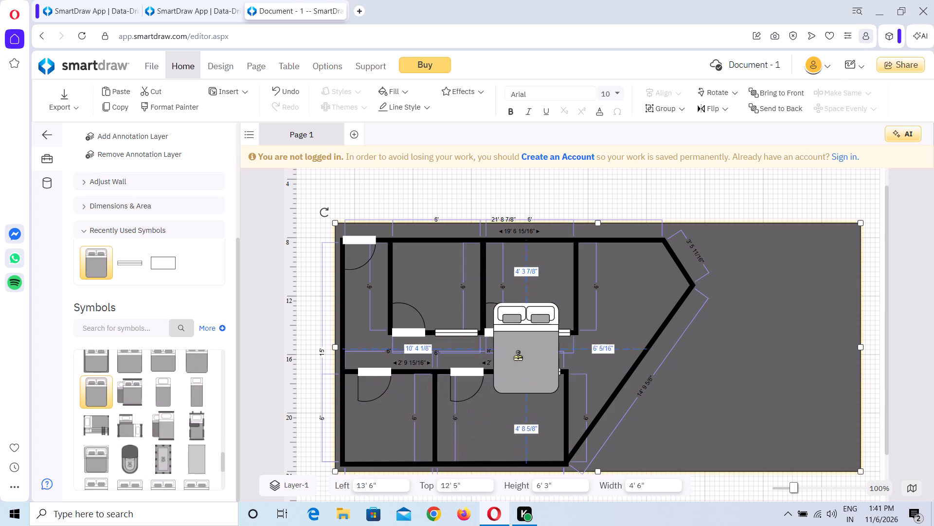
{"action": "left_click_drag", "start_coordinate": [518, 357], "coordinate": [516, 407]}
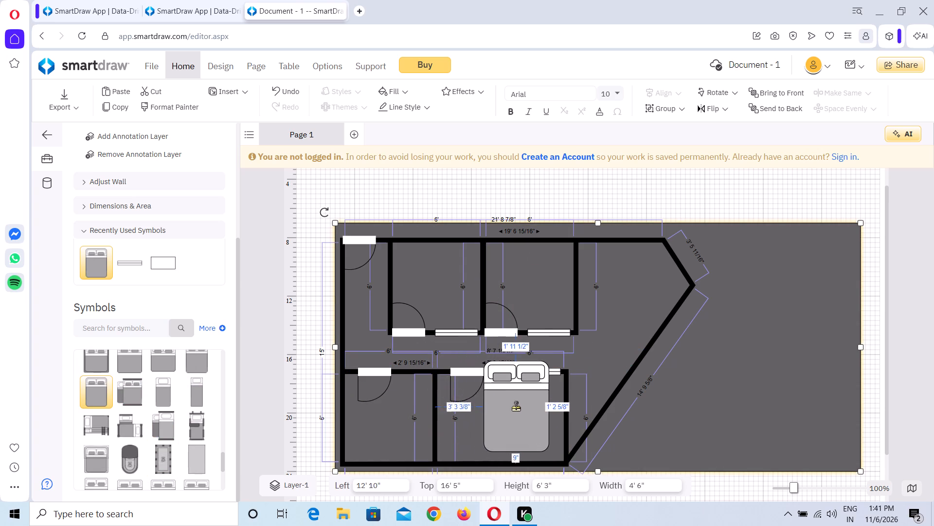
{"action": "left_click_drag", "start_coordinate": [516, 407], "coordinate": [517, 409]}
Rotate the Full Bed so its headboard faces the room's right wall and move it down to about Top 17' 3".
{"action": "left_click_drag", "start_coordinate": [473, 353], "coordinate": [460, 372]}
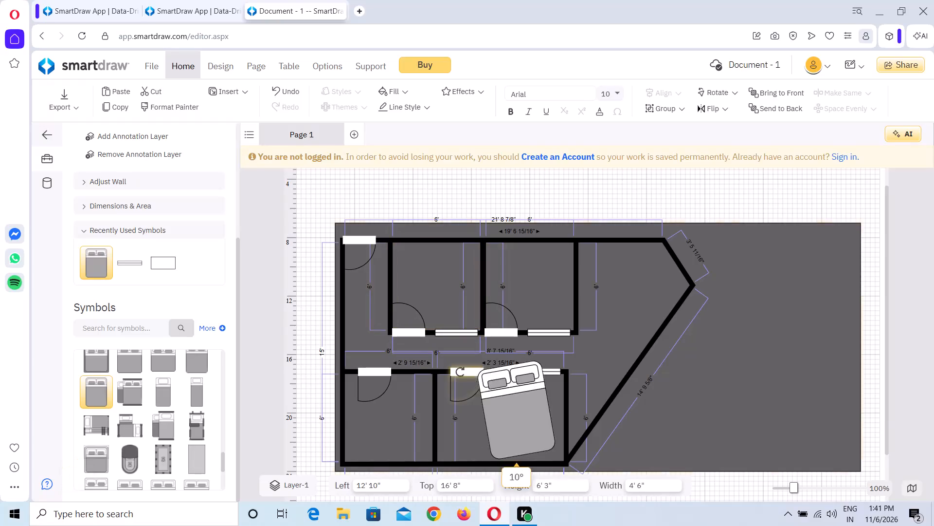
{"action": "left_click_drag", "start_coordinate": [460, 372], "coordinate": [596, 375]}
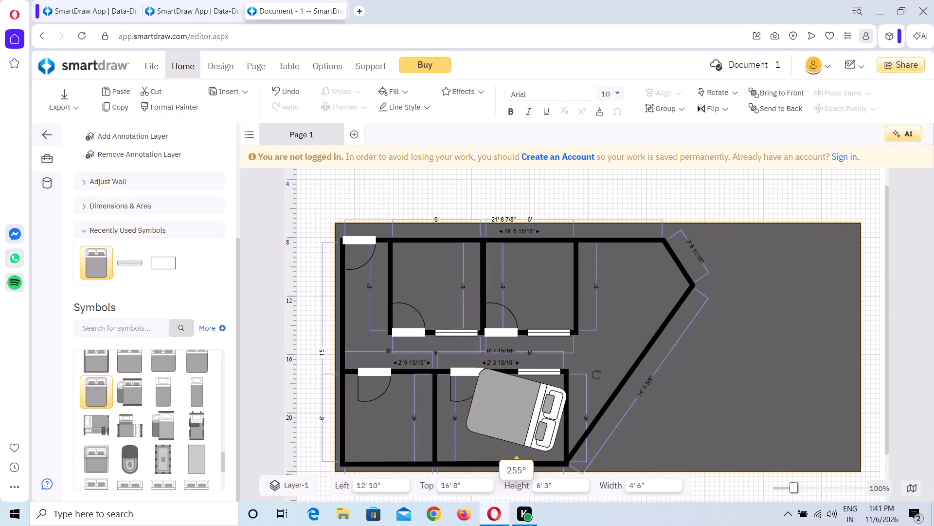
{"action": "left_click_drag", "start_coordinate": [596, 375], "coordinate": [590, 352]}
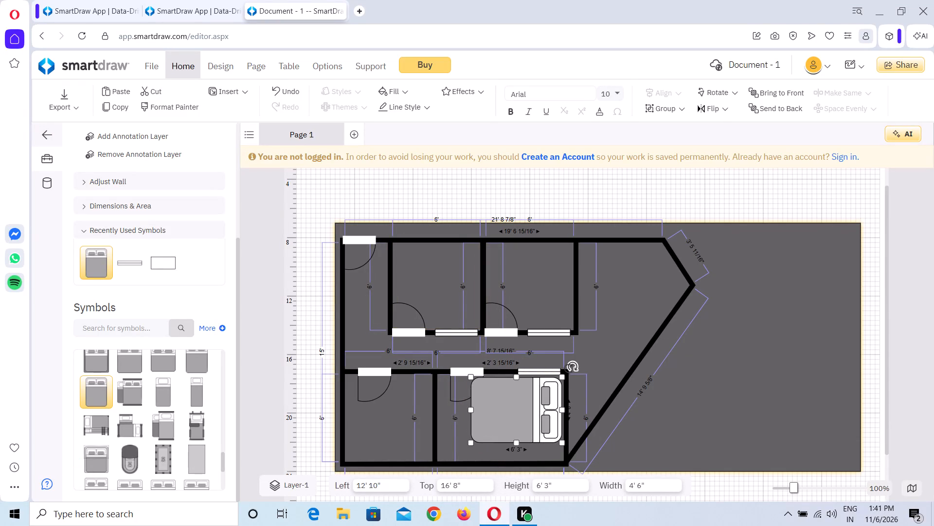
{"action": "left_click_drag", "start_coordinate": [532, 399], "coordinate": [532, 409]}
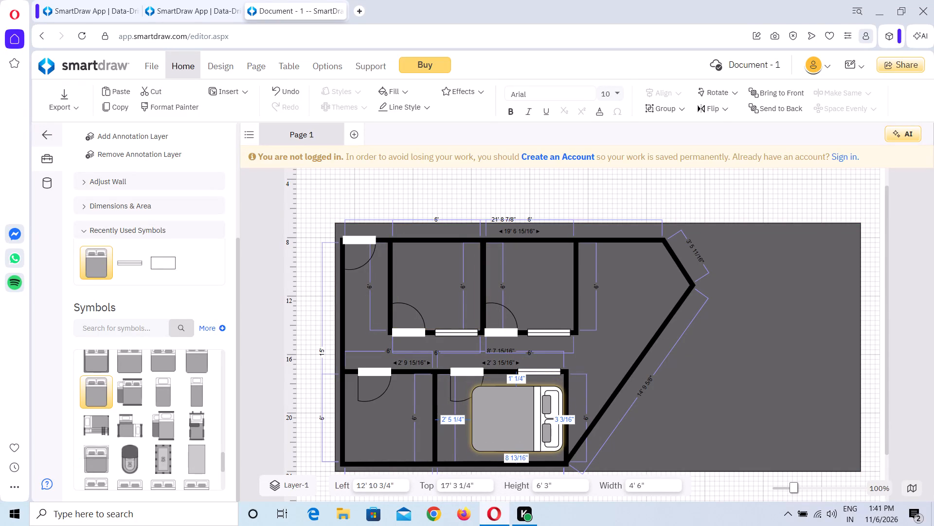
{"action": "left_click_drag", "start_coordinate": [532, 409], "coordinate": [532, 409]}
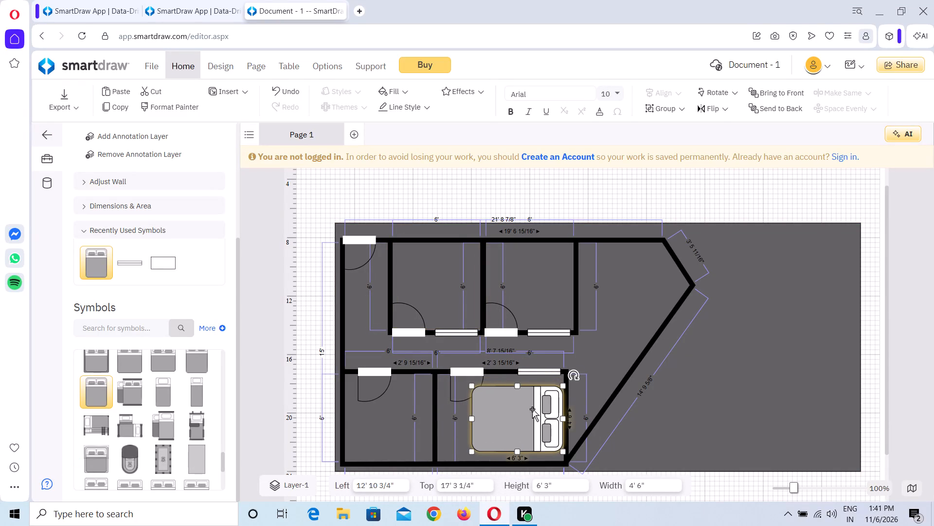
Shrink the Full Bed to about 5' 3" by 4' to clear the door swing, at about Left 13' 8", Top 17' 8".
{"action": "left_click", "coordinate": [468, 383]}
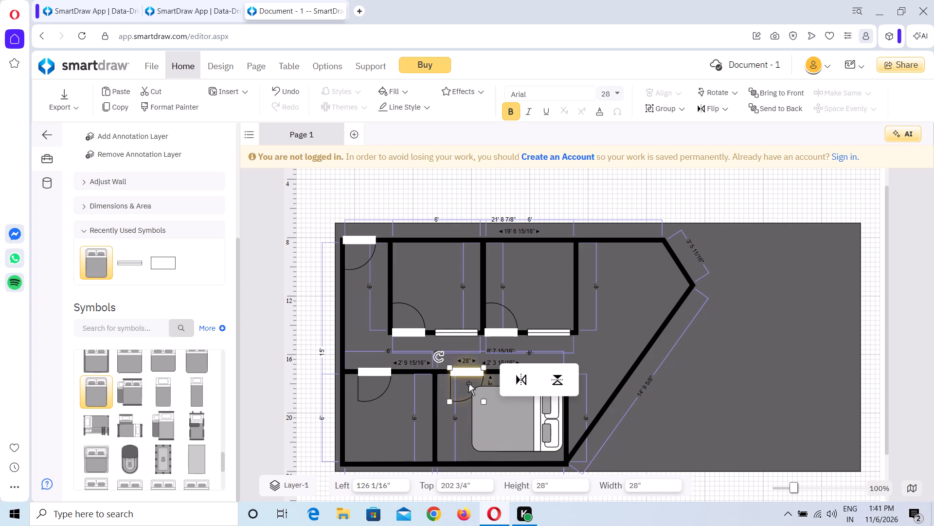
{"action": "left_click", "coordinate": [490, 410]}
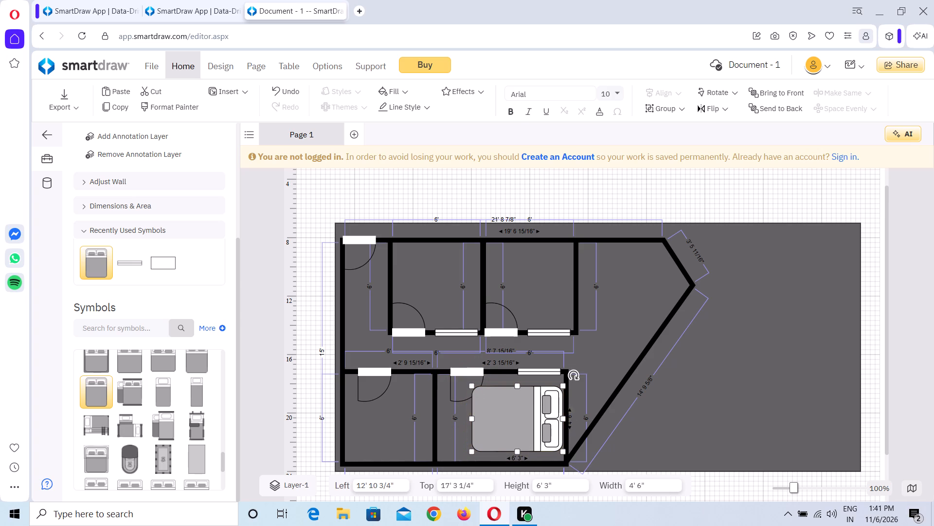
{"action": "left_click_drag", "start_coordinate": [471, 386], "coordinate": [489, 390]}
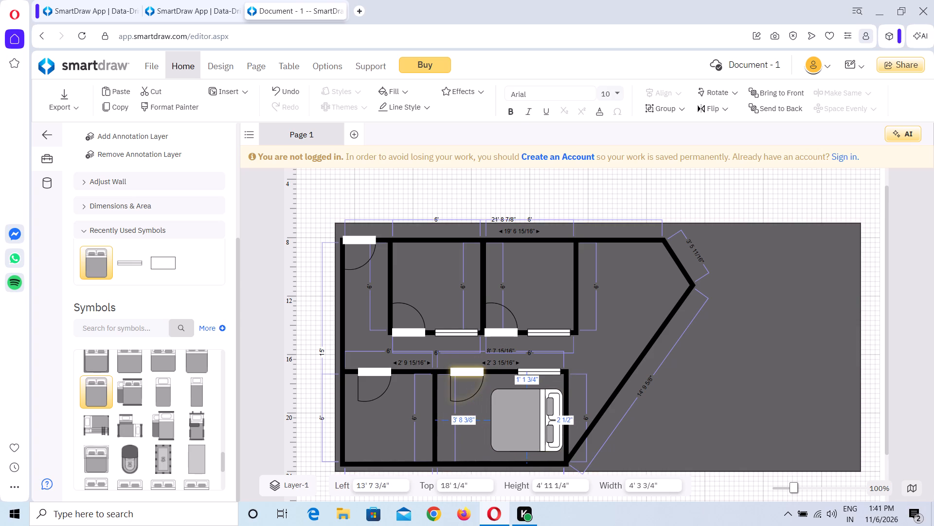
{"action": "left_click_drag", "start_coordinate": [489, 390], "coordinate": [486, 393]}
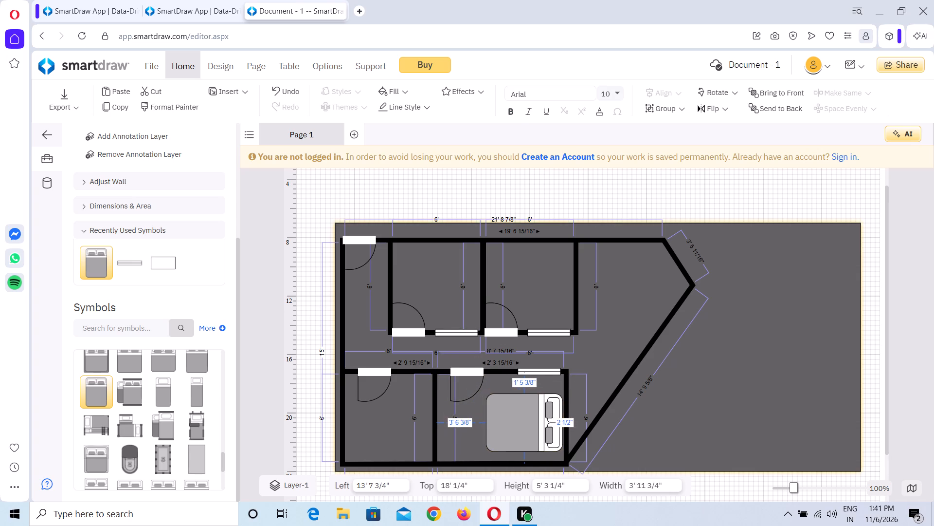
{"action": "left_click_drag", "start_coordinate": [486, 393], "coordinate": [486, 393]}
{"action": "left_click", "coordinate": [520, 420]}
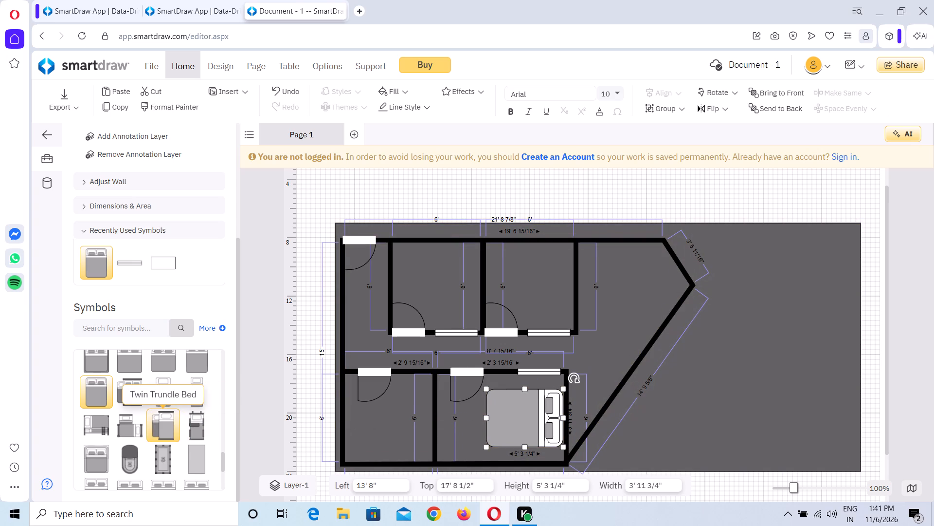
Place a California King Bed in the smaller bottom room, its headboard turned to the bottom wall, at about Left 3' 8", Top 16' 10".
{"action": "left_click_drag", "start_coordinate": [127, 367], "coordinate": [134, 370]}
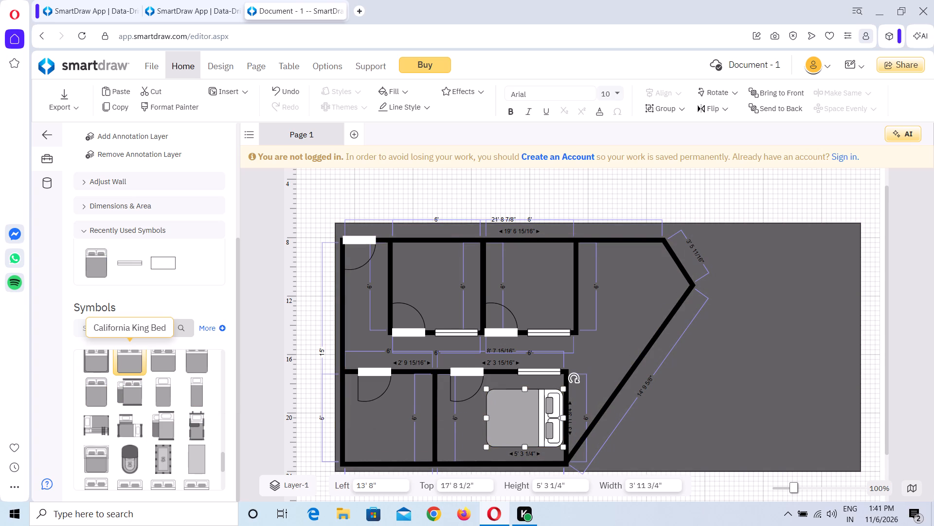
{"action": "left_click_drag", "start_coordinate": [134, 370], "coordinate": [384, 440]}
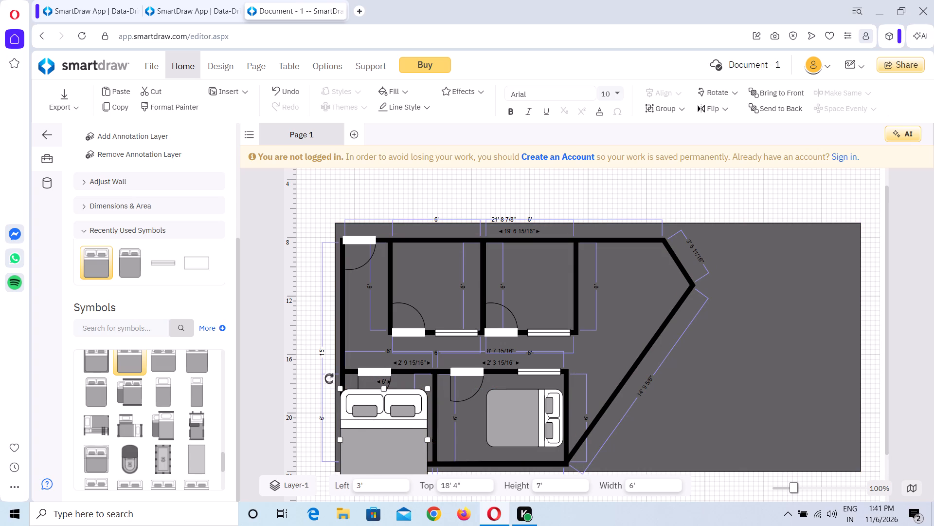
{"action": "left_click_drag", "start_coordinate": [329, 378], "coordinate": [420, 418]}
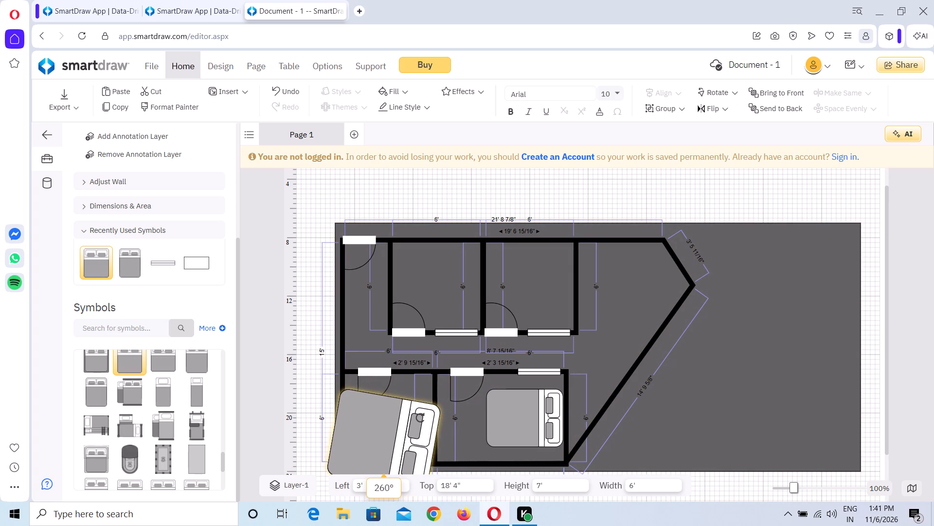
{"action": "left_click_drag", "start_coordinate": [420, 418], "coordinate": [463, 449]}
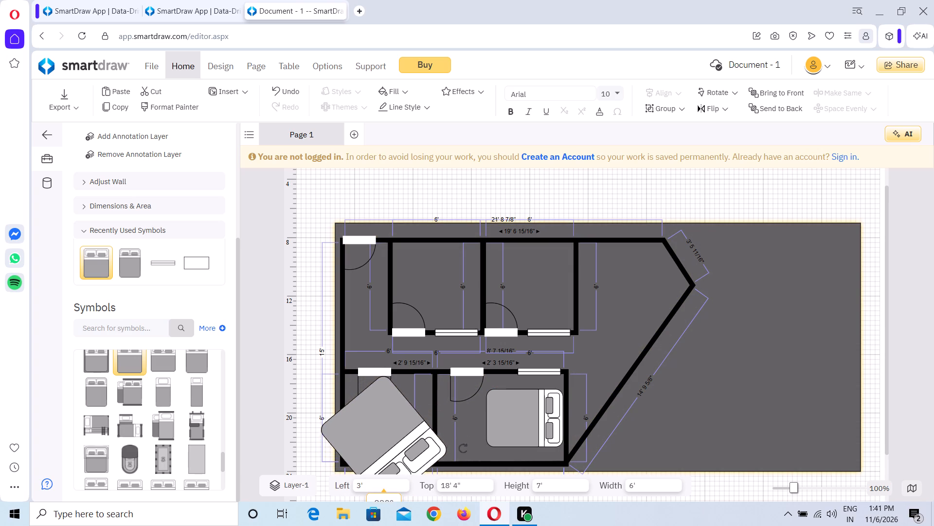
{"action": "left_click_drag", "start_coordinate": [463, 449], "coordinate": [406, 449]}
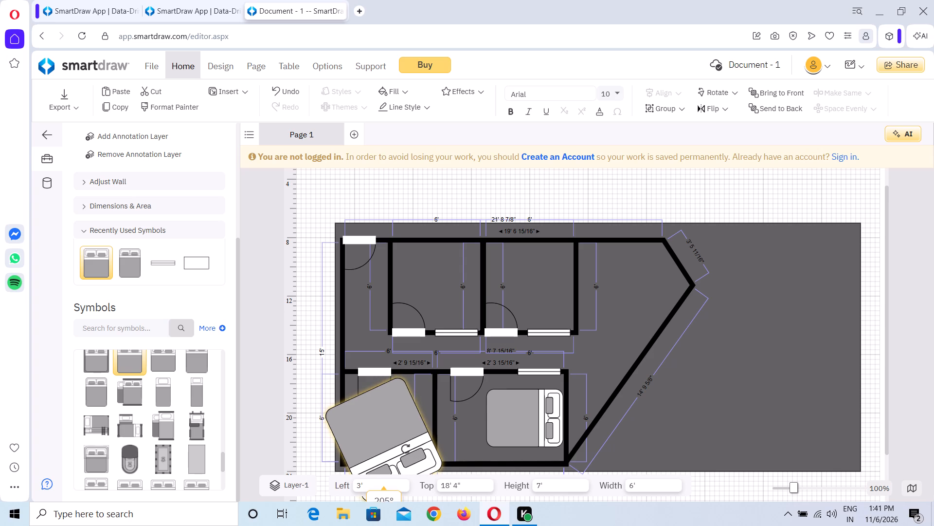
{"action": "left_click_drag", "start_coordinate": [406, 449], "coordinate": [420, 477]}
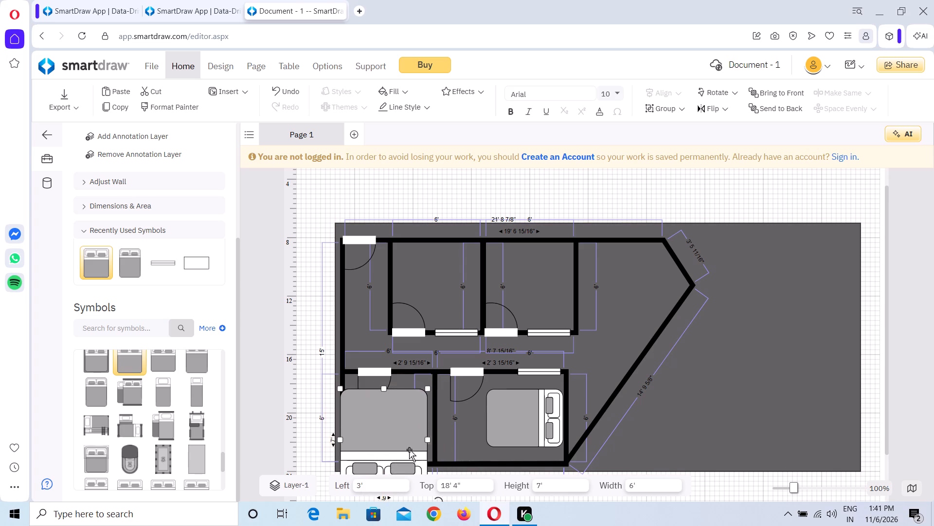
{"action": "left_click_drag", "start_coordinate": [392, 420], "coordinate": [402, 400]}
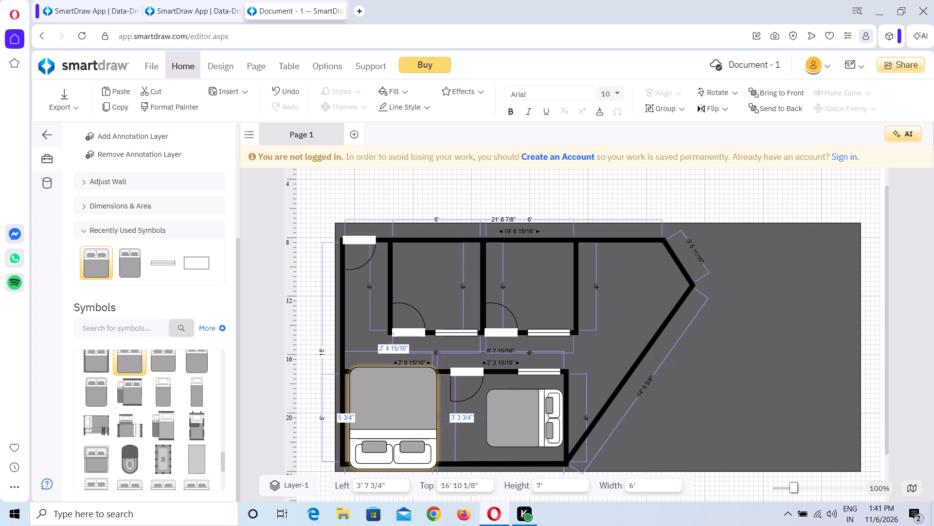
Shrink the California King Bed to about 4' 2" by 4' and move it clear of the door swing, at about Left 4' 4", Top 19' 4".
{"action": "left_click", "coordinate": [348, 367]}
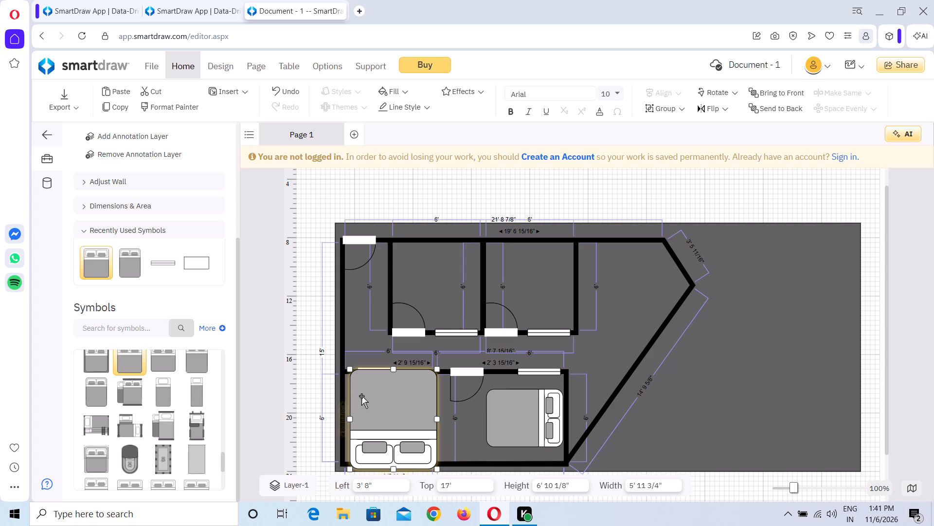
{"action": "left_click_drag", "start_coordinate": [349, 370], "coordinate": [369, 414]}
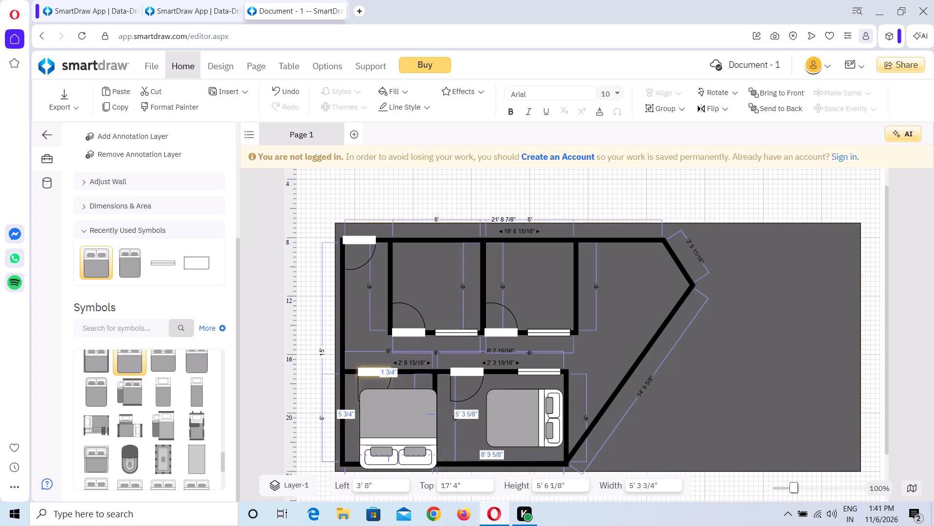
{"action": "left_click_drag", "start_coordinate": [369, 414], "coordinate": [380, 410]}
{"action": "left_click_drag", "start_coordinate": [401, 424], "coordinate": [380, 421]}
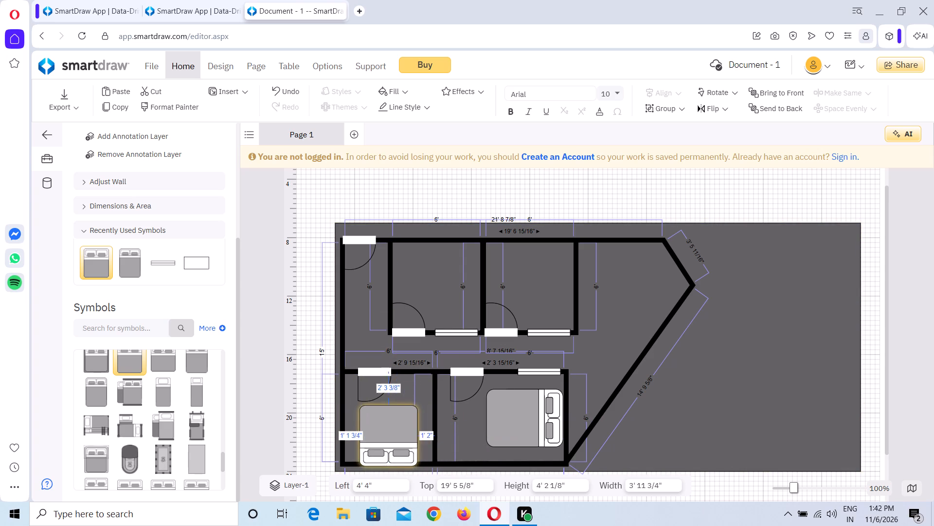
{"action": "left_click_drag", "start_coordinate": [380, 421], "coordinate": [382, 420]}
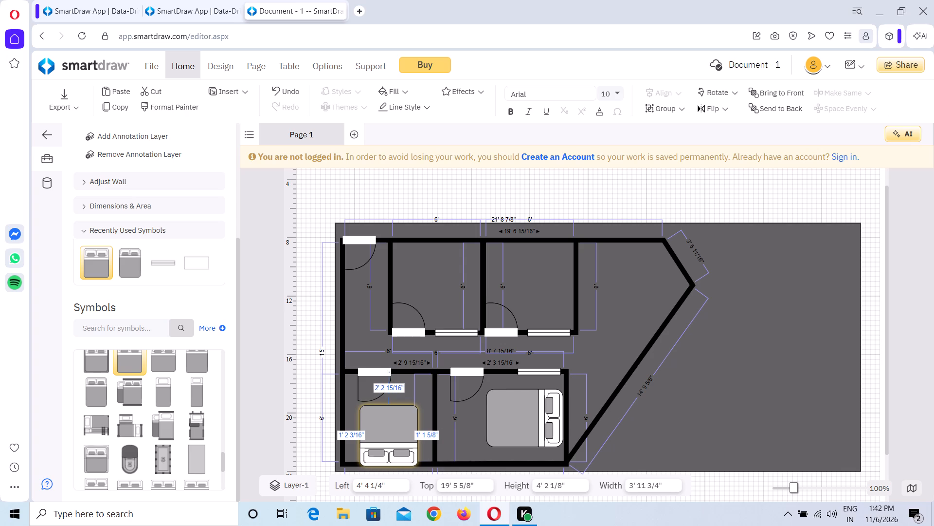
{"action": "left_click_drag", "start_coordinate": [382, 420], "coordinate": [382, 419]}
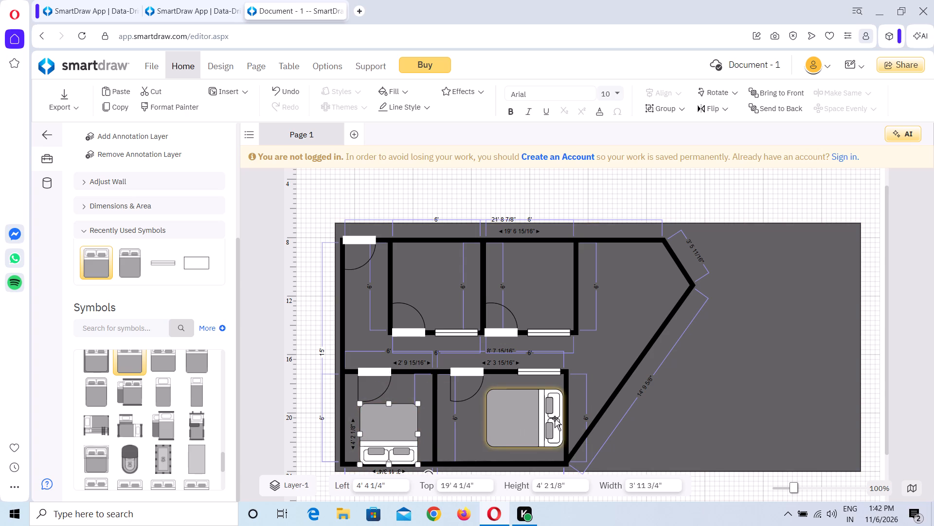
{"action": "left_click", "coordinate": [681, 406]}
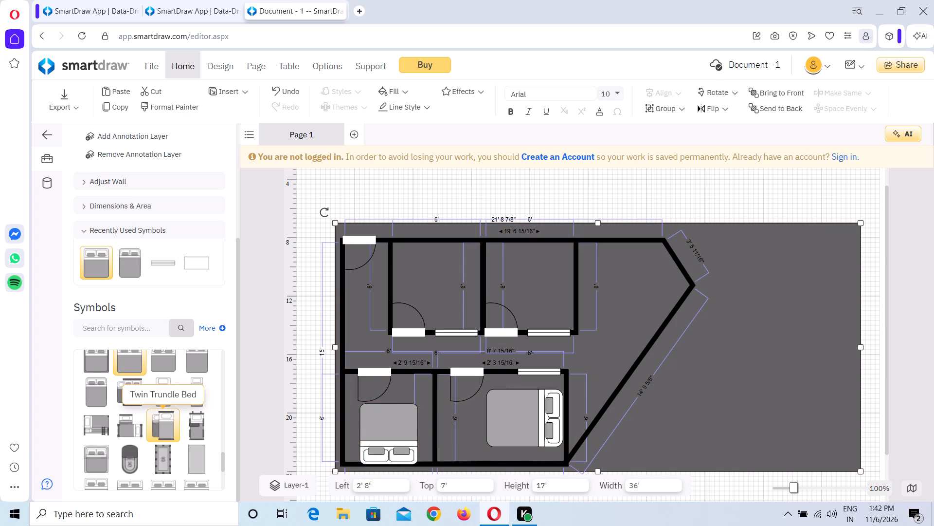
Place a Sofa from the Couches & Sofas symbols over the larger bottom room's dividing wall, at about Left 8', Top 17' 8".
{"action": "scroll", "coordinate": [194, 427], "scroll_direction": "down", "scroll_amount": 1}
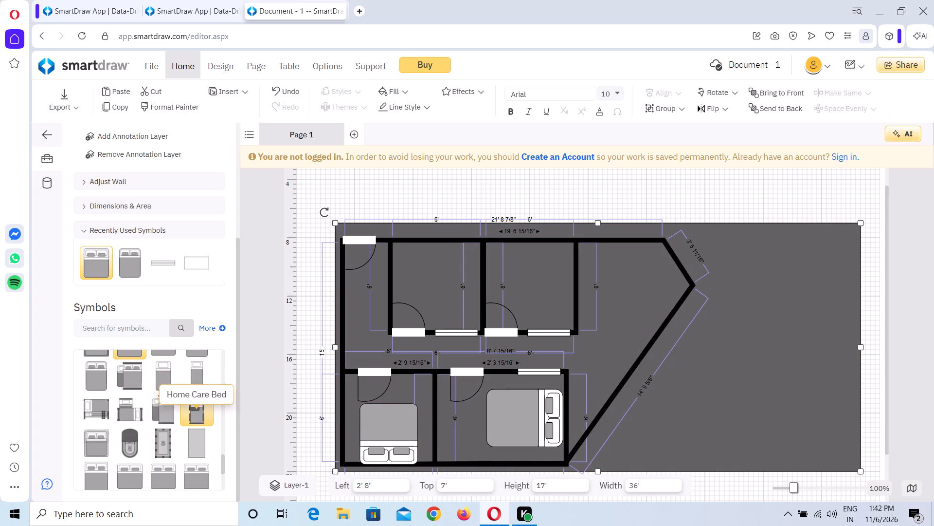
{"action": "scroll", "coordinate": [194, 427], "scroll_direction": "down", "scroll_amount": 3}
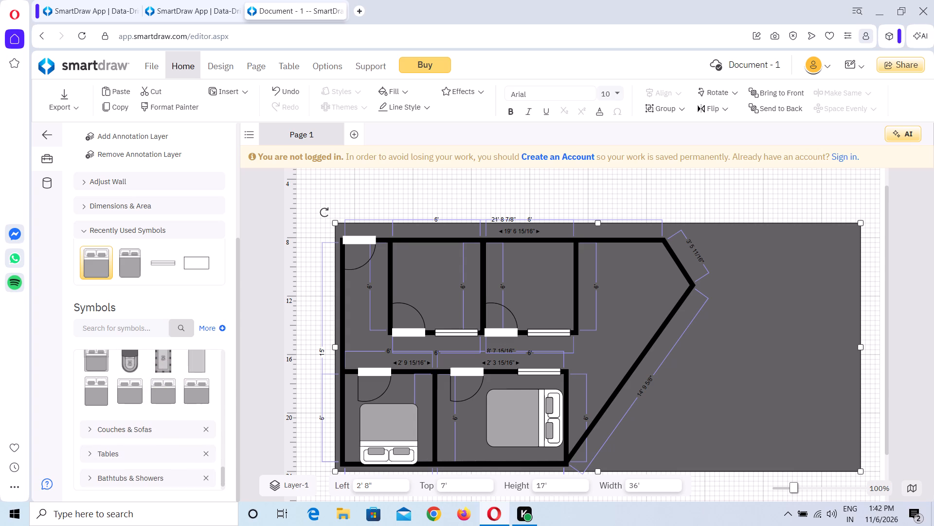
{"action": "left_click", "coordinate": [136, 432]}
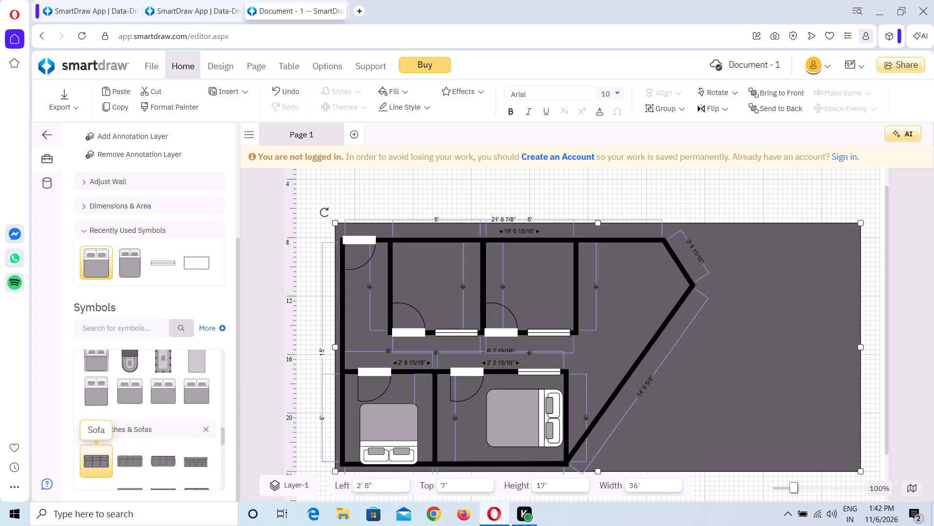
{"action": "left_click_drag", "start_coordinate": [103, 456], "coordinate": [456, 431]}
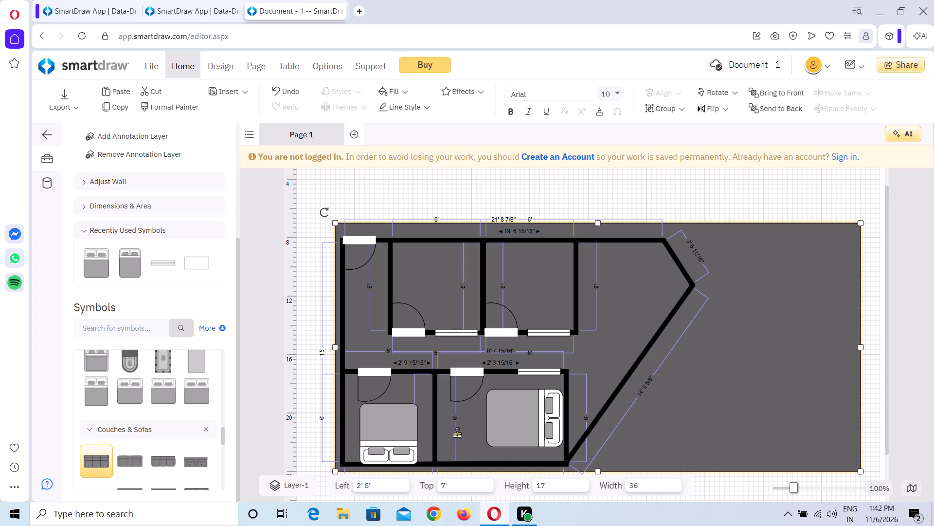
{"action": "left_click", "coordinate": [457, 433]}
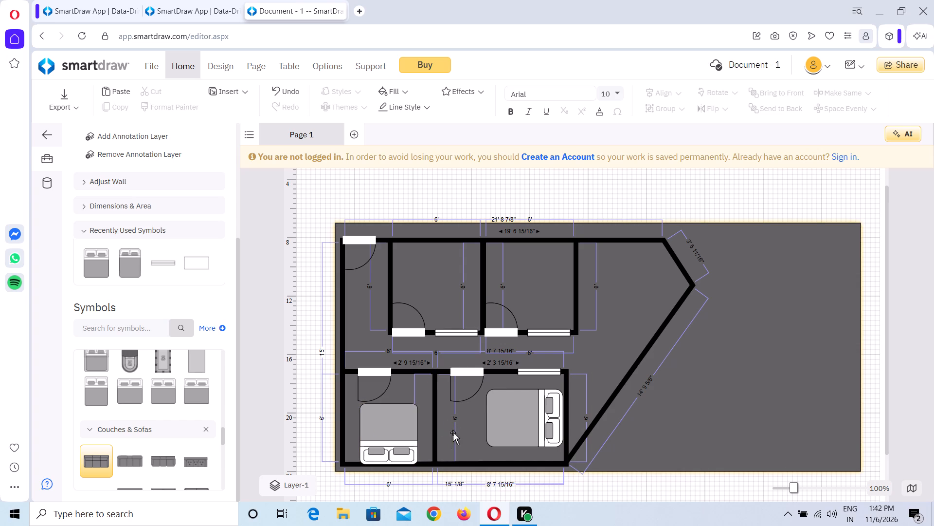
{"action": "scroll", "coordinate": [438, 421], "scroll_direction": "down", "scroll_amount": 1}
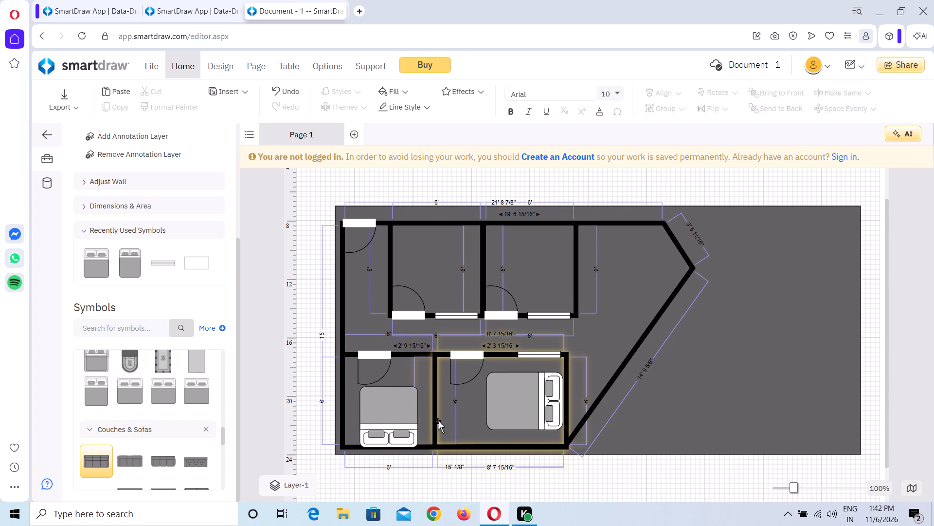
{"action": "scroll", "coordinate": [438, 421], "scroll_direction": "up", "scroll_amount": 1}
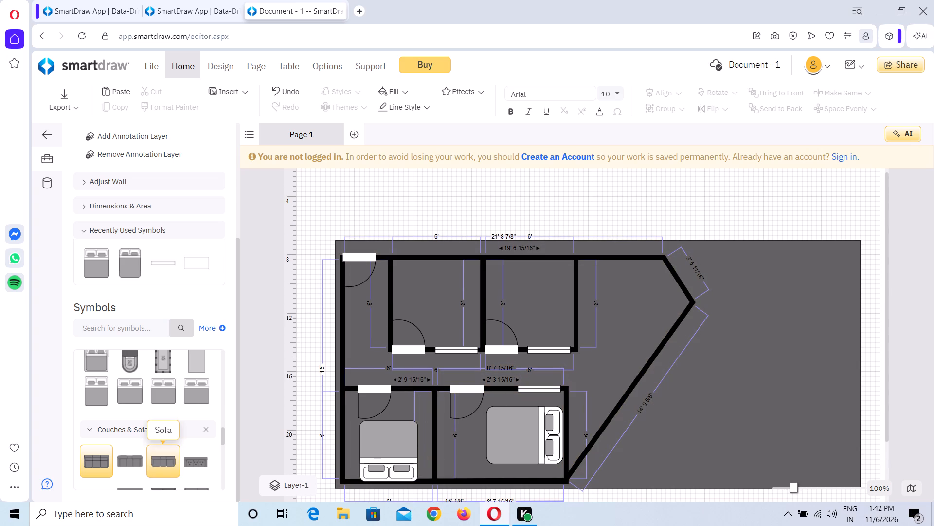
{"action": "left_click_drag", "start_coordinate": [100, 467], "coordinate": [436, 439]}
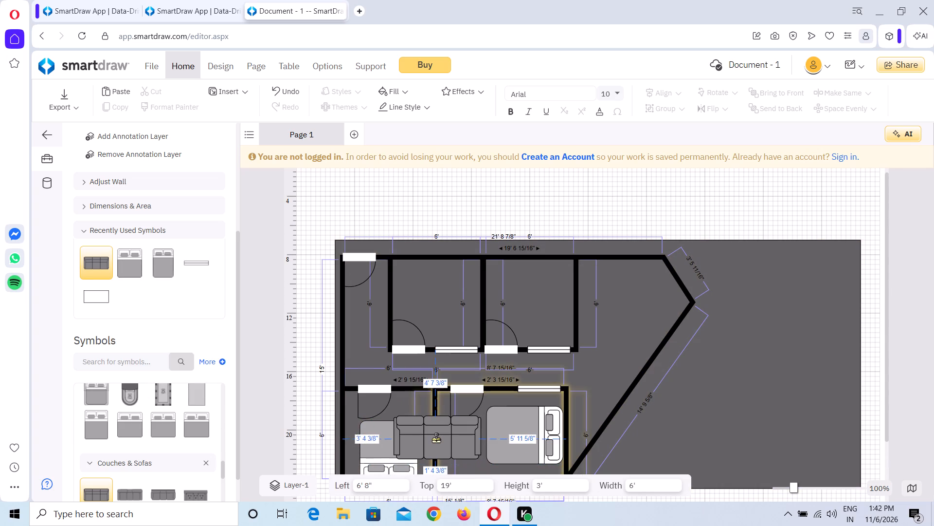
{"action": "left_click_drag", "start_coordinate": [436, 439], "coordinate": [458, 416]}
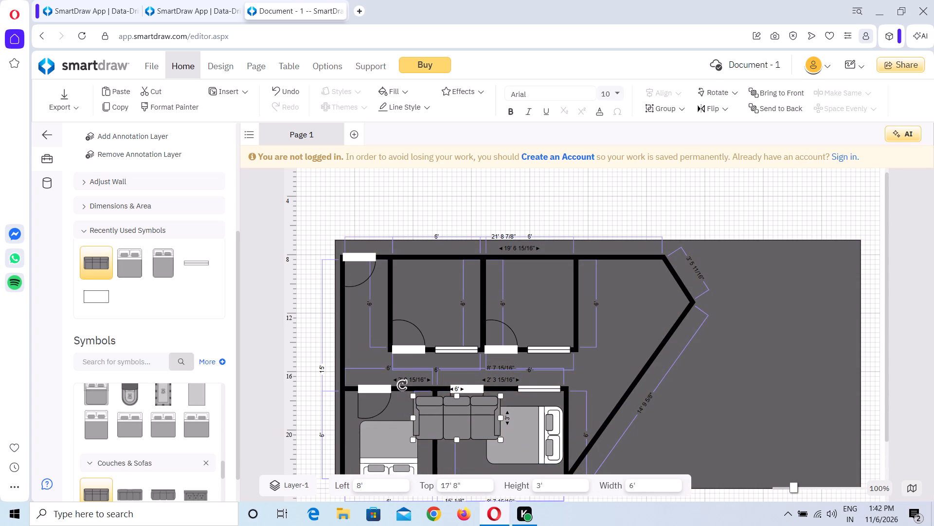
Rotate the Sofa to stand vertically, with its back toward the wall dividing the two bottom rooms.
{"action": "left_click_drag", "start_coordinate": [402, 386], "coordinate": [449, 478]}
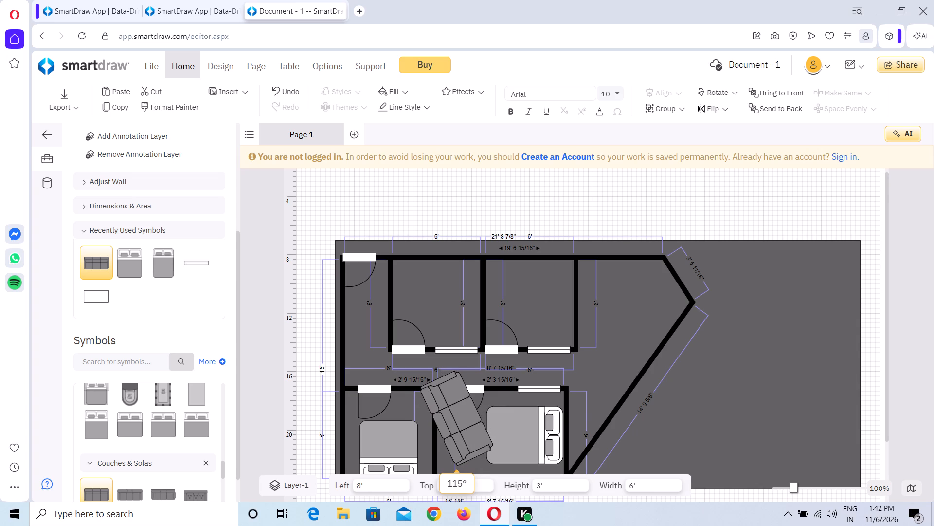
{"action": "left_click_drag", "start_coordinate": [449, 478], "coordinate": [427, 469]}
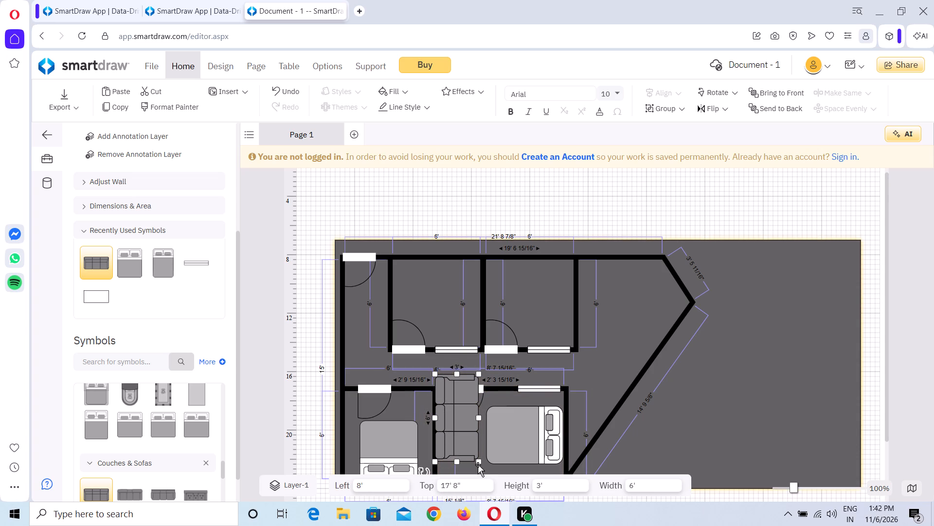
Shrink the Sofa to about 4' 2" by 1' 6" and fit it along the dividing wall, in the larger bottom room's lower corner.
{"action": "left_click_drag", "start_coordinate": [478, 464], "coordinate": [465, 445]}
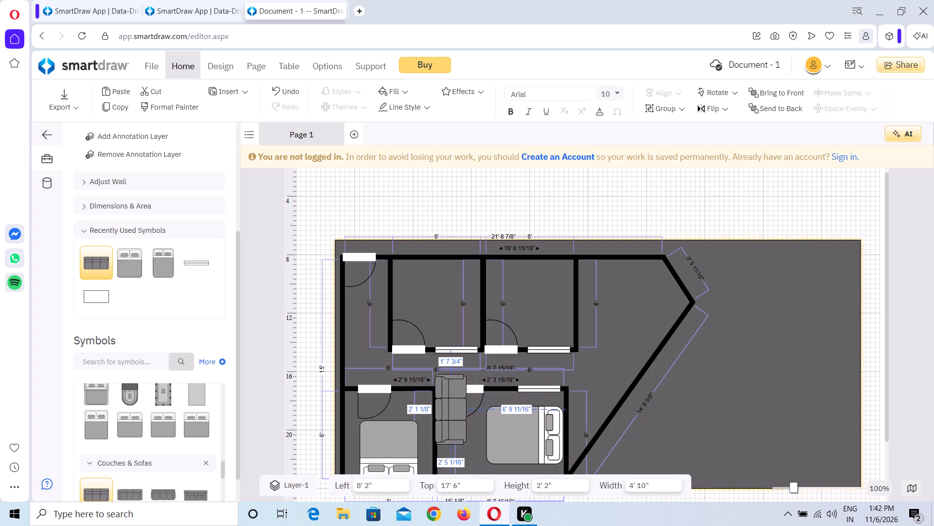
{"action": "left_click_drag", "start_coordinate": [465, 445], "coordinate": [464, 441]}
{"action": "left_click_drag", "start_coordinate": [454, 417], "coordinate": [454, 453]}
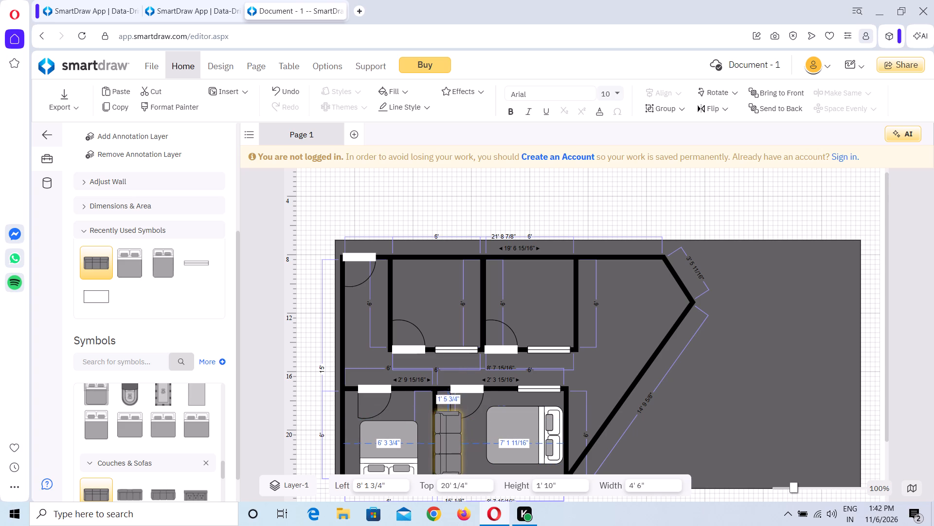
{"action": "left_click_drag", "start_coordinate": [454, 453], "coordinate": [454, 454]}
{"action": "scroll", "coordinate": [656, 423], "scroll_direction": "down", "scroll_amount": 1}
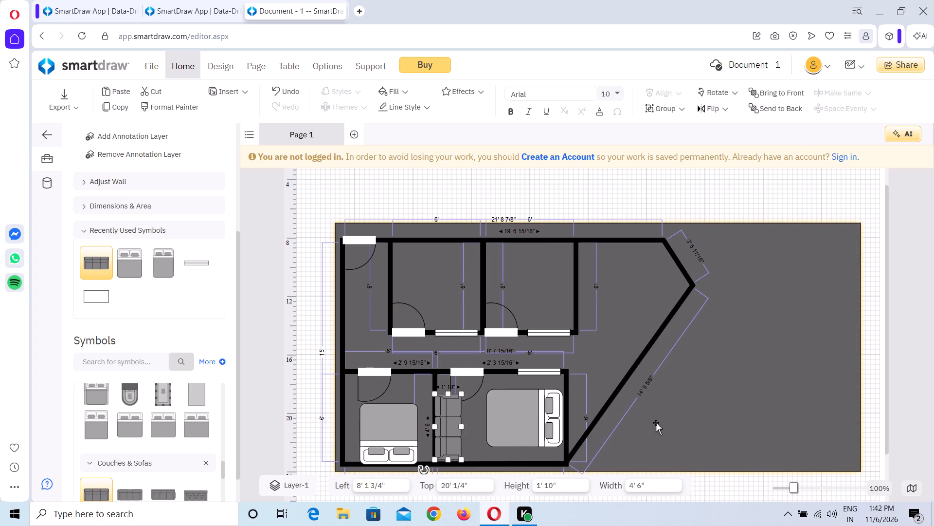
{"action": "scroll", "coordinate": [656, 423], "scroll_direction": "down", "scroll_amount": 1}
{"action": "left_click", "coordinate": [456, 401]}
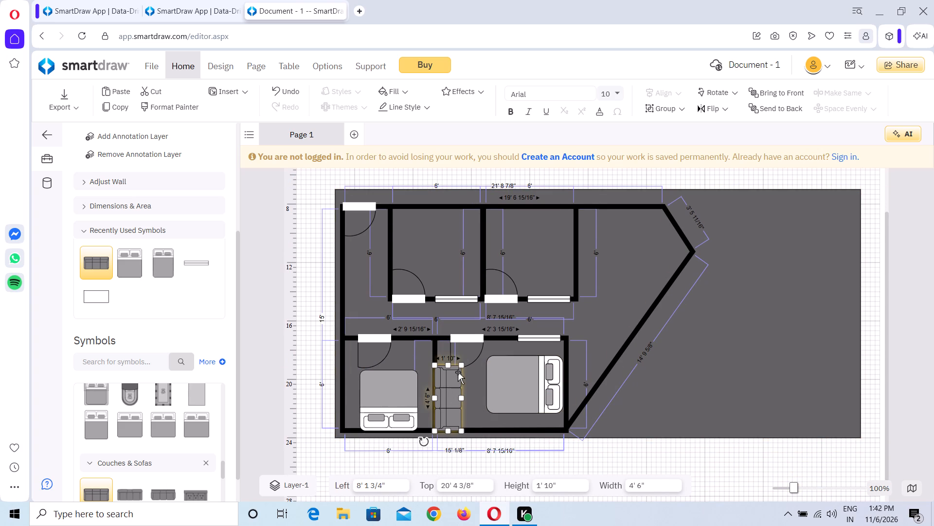
{"action": "left_click_drag", "start_coordinate": [459, 365], "coordinate": [458, 376]}
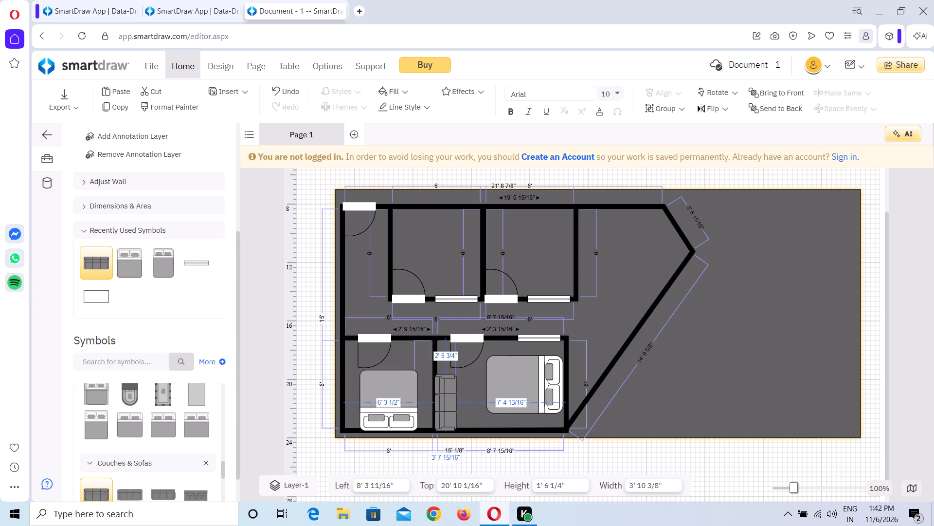
{"action": "left_click_drag", "start_coordinate": [458, 376], "coordinate": [459, 371]}
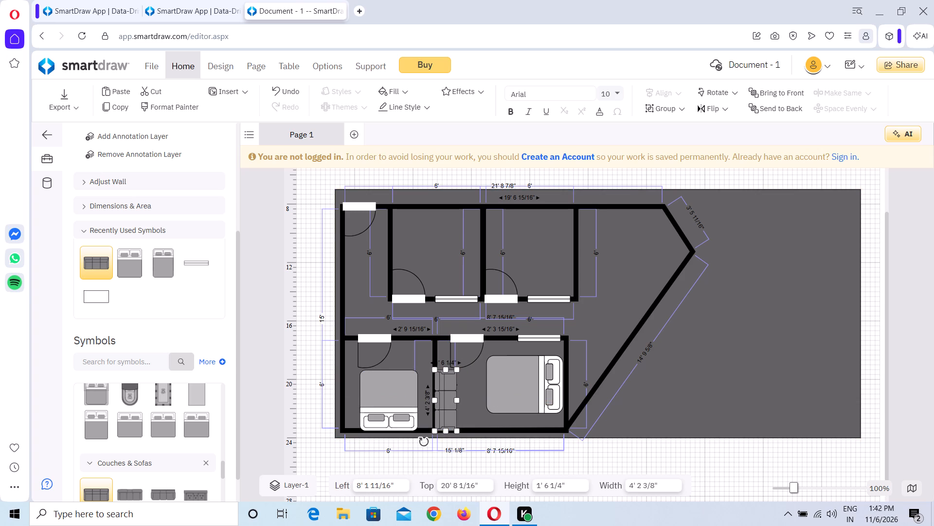
Slide the larger bottom room's door along its wall toward the dividing wall, to about Left 114".
{"action": "left_click", "coordinate": [462, 338]}
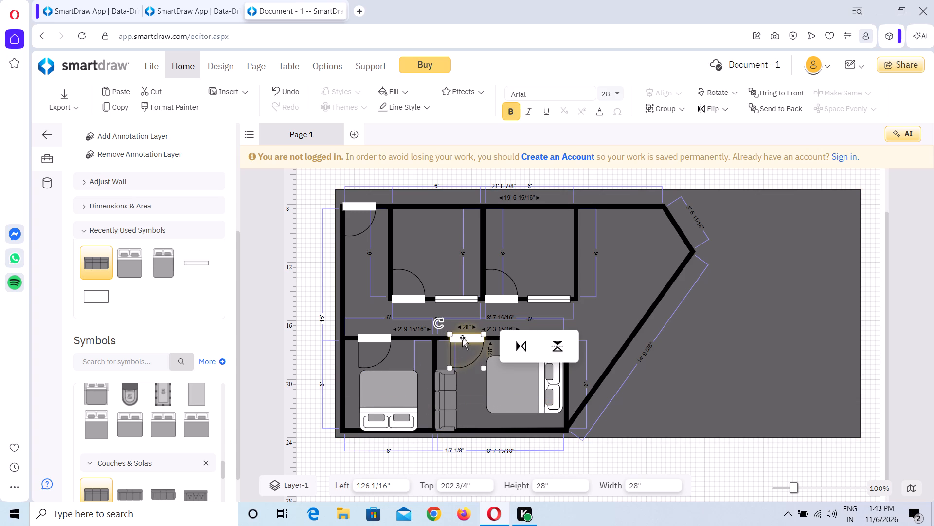
{"action": "left_click_drag", "start_coordinate": [462, 338], "coordinate": [451, 338]}
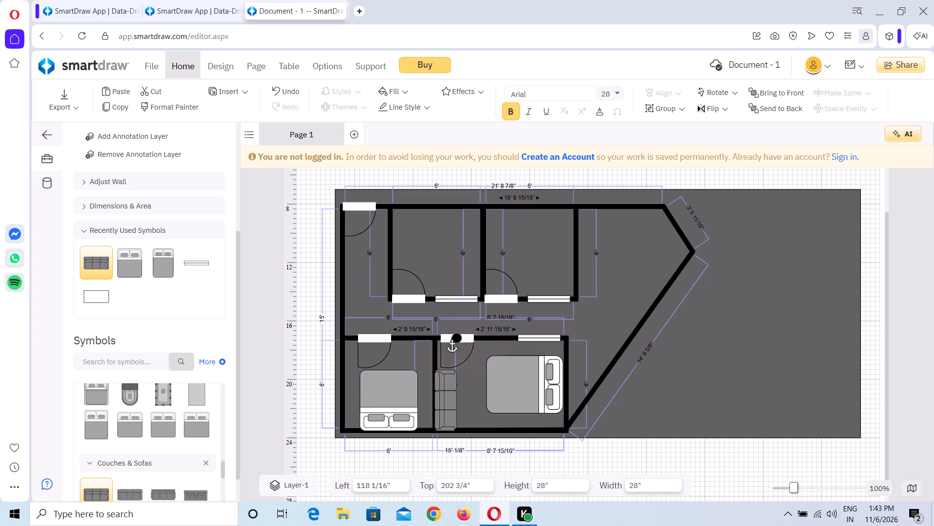
{"action": "left_click_drag", "start_coordinate": [451, 338], "coordinate": [449, 338]}
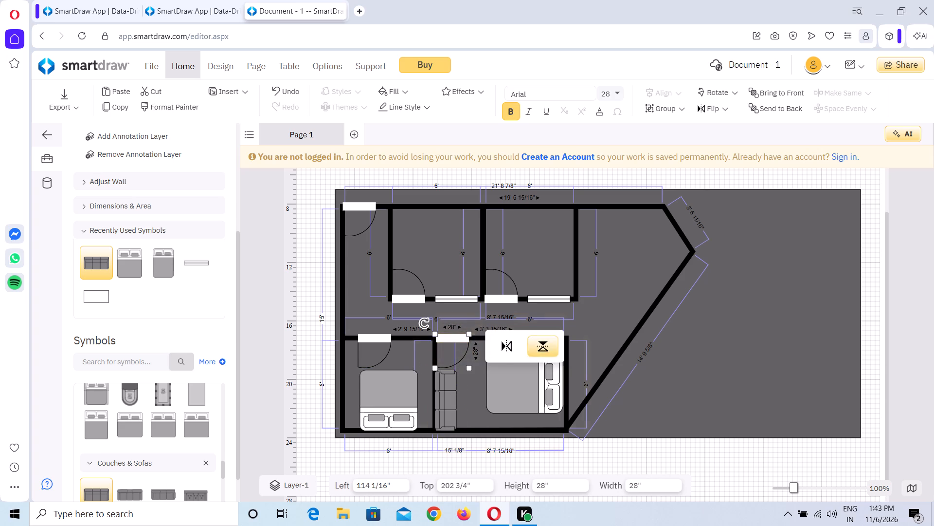
{"action": "left_click", "coordinate": [687, 345]}
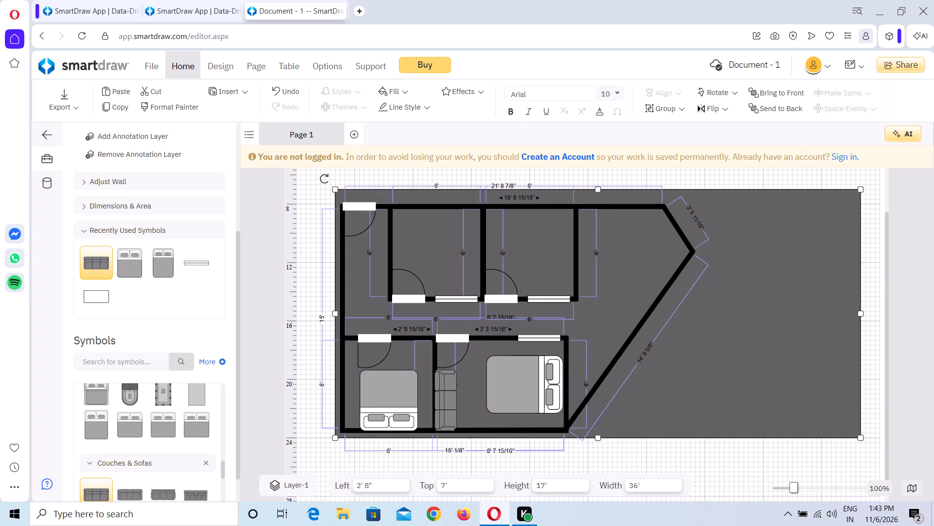
Place a Full Bed in the left of the two upper rooms with windows, at about Left 7', Top 7' 9".
{"action": "scroll", "coordinate": [163, 426], "scroll_direction": "down", "scroll_amount": 2}
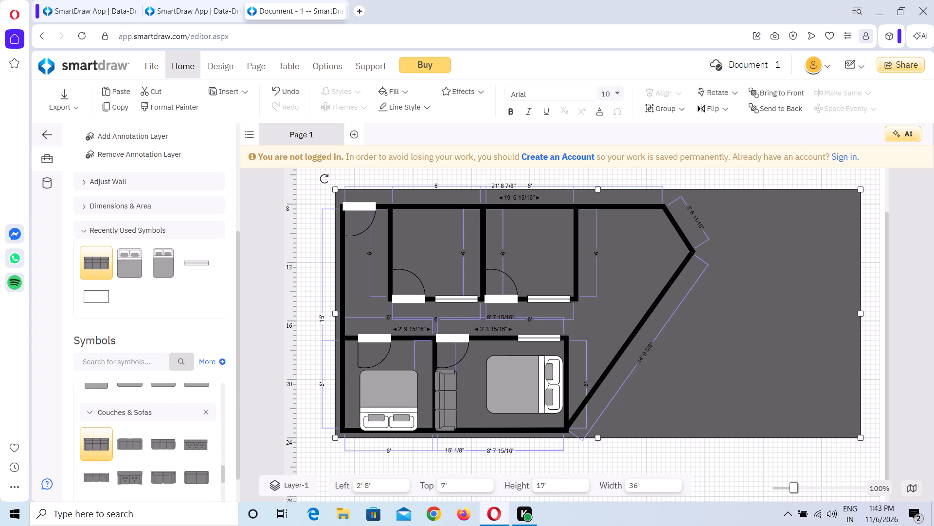
{"action": "scroll", "coordinate": [163, 426], "scroll_direction": "down", "scroll_amount": 2}
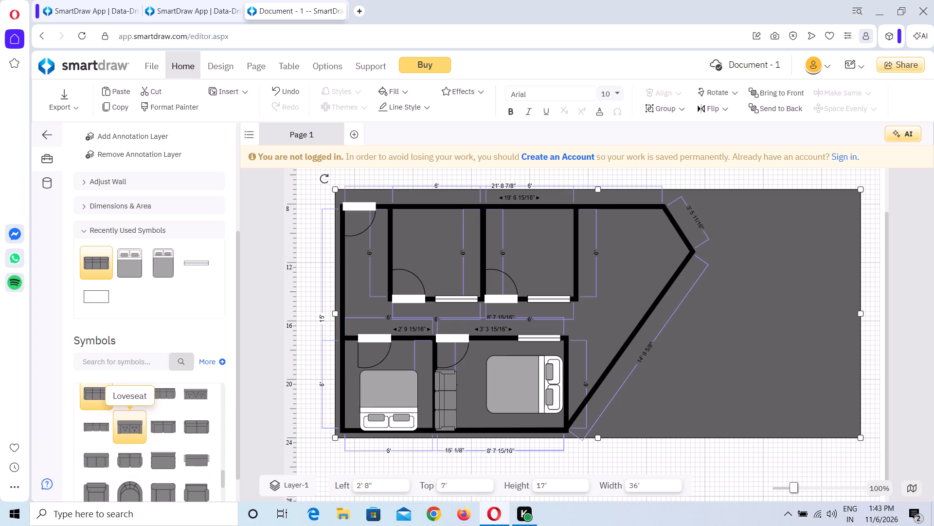
{"action": "scroll", "coordinate": [143, 427], "scroll_direction": "up", "scroll_amount": 3}
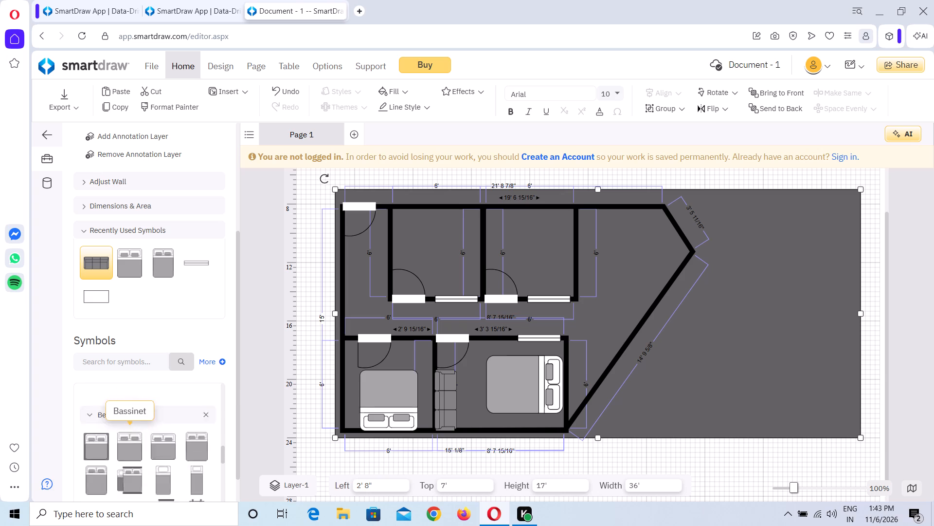
{"action": "left_click_drag", "start_coordinate": [163, 258], "coordinate": [171, 258]}
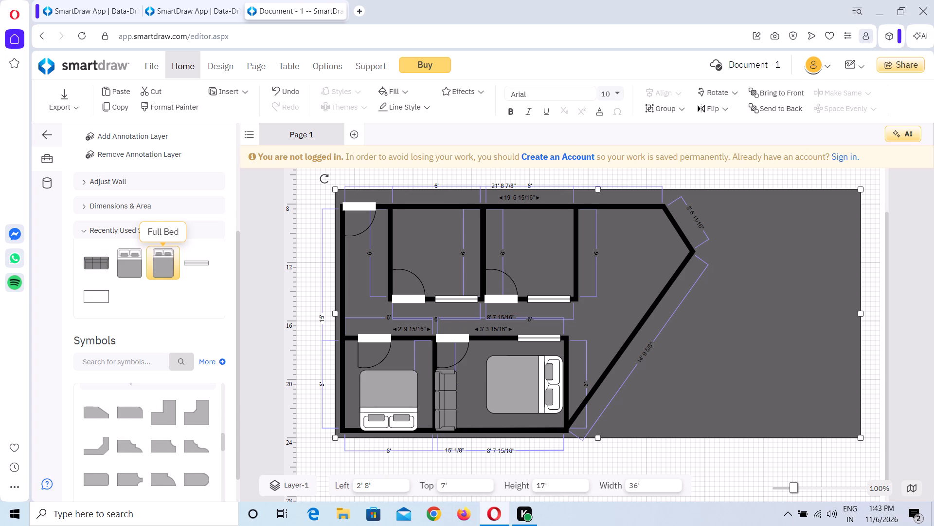
{"action": "left_click_drag", "start_coordinate": [171, 258], "coordinate": [432, 247]}
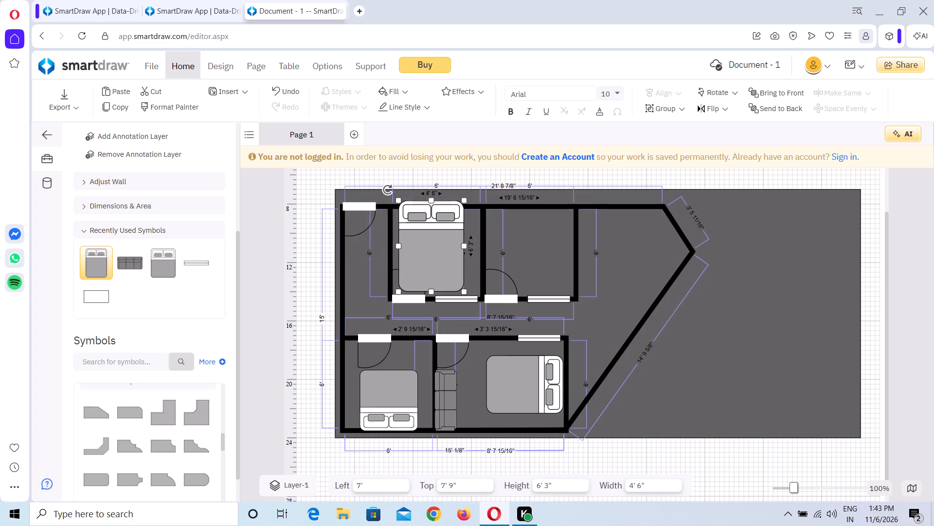
Shrink the left upper room's Full Bed to 3' by 4' 3" and fit it in the upper right corner, at Left 9' 4", Top 8' 4".
{"action": "left_click_drag", "start_coordinate": [464, 291], "coordinate": [444, 264]}
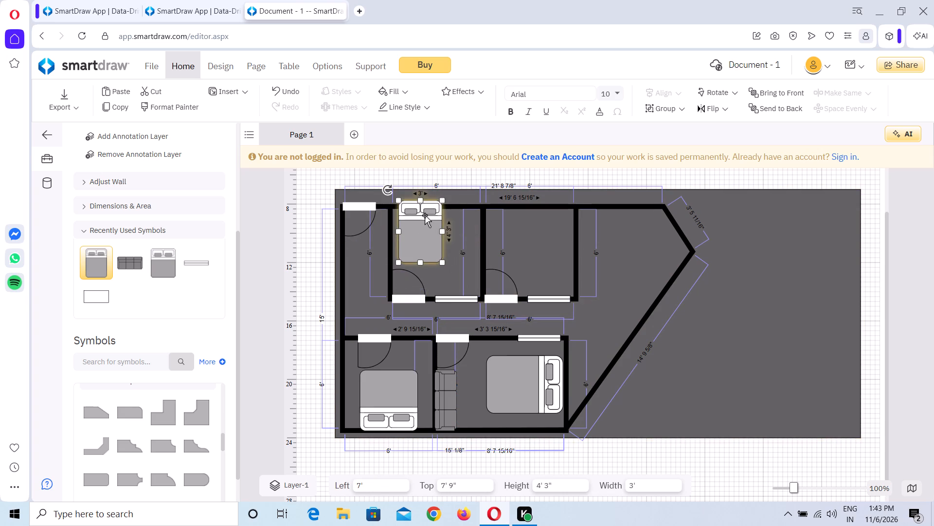
{"action": "left_click_drag", "start_coordinate": [419, 220], "coordinate": [445, 234]}
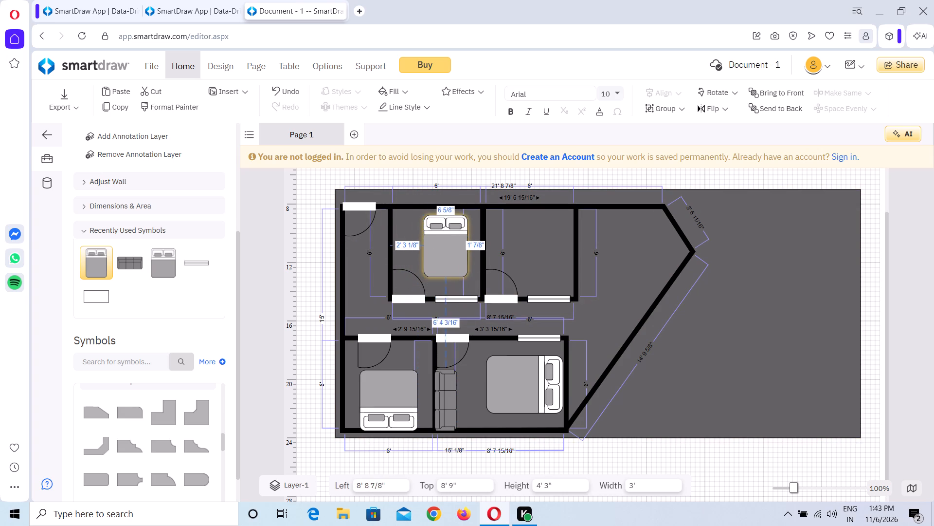
{"action": "left_click_drag", "start_coordinate": [445, 234], "coordinate": [451, 230]}
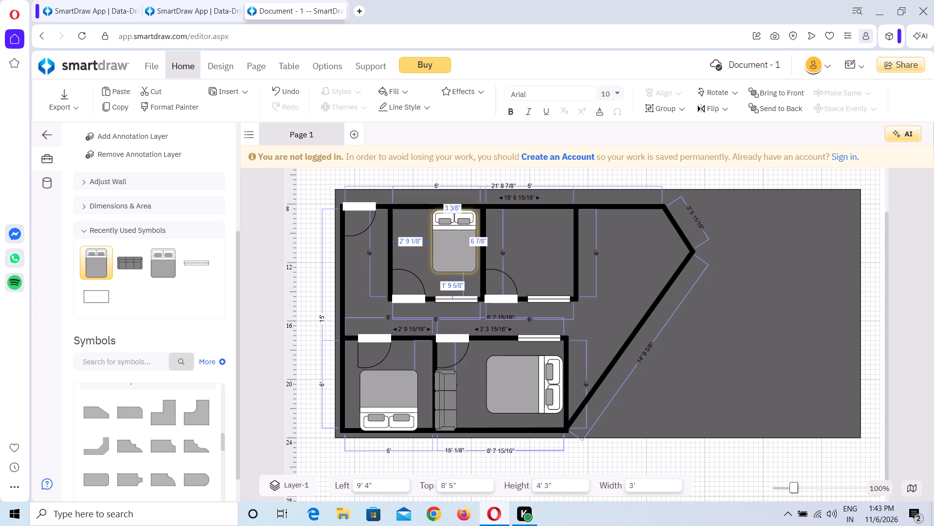
{"action": "left_click_drag", "start_coordinate": [451, 230], "coordinate": [450, 228]}
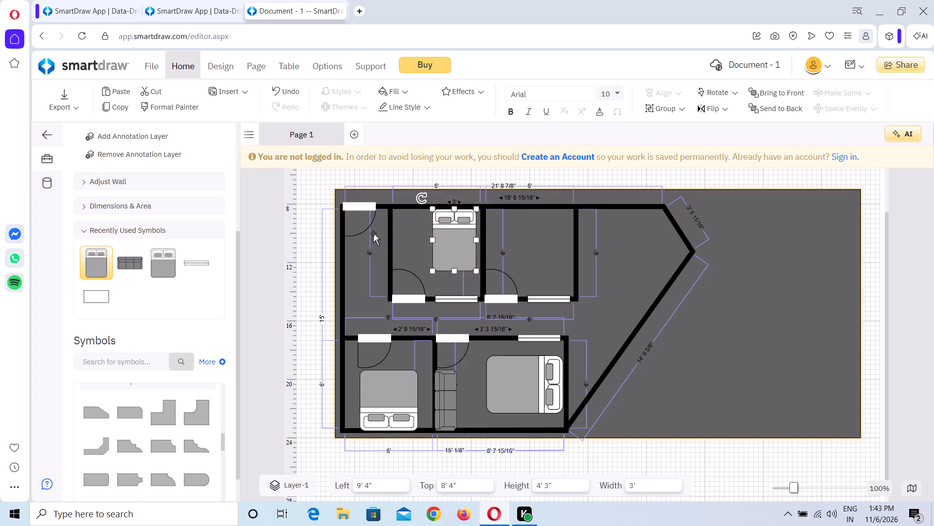
Place a Full Bed in the right of the two furnished upper rooms, about 3' 3 3/4" by 4' 8", at Left 15' 4 1/4", Top 8' 4".
{"action": "left_click", "coordinate": [172, 269]}
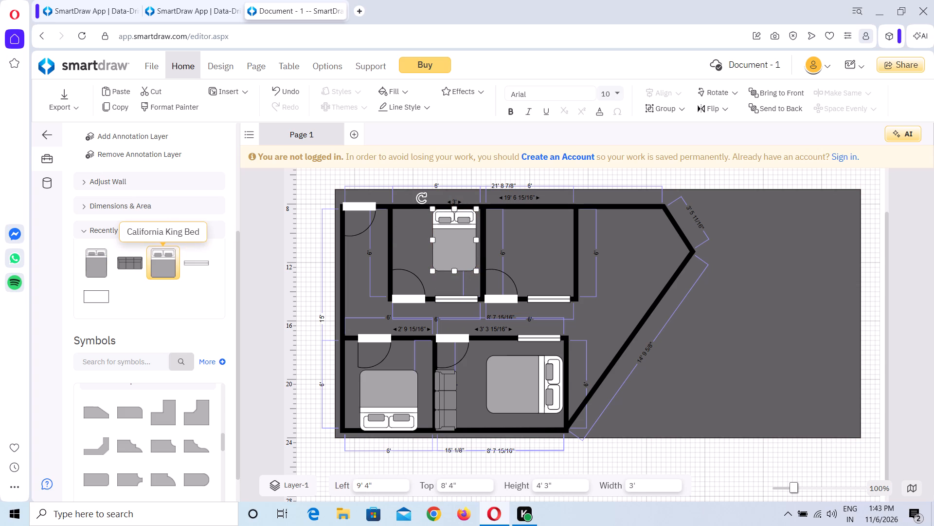
{"action": "left_click_drag", "start_coordinate": [103, 261], "coordinate": [431, 282]}
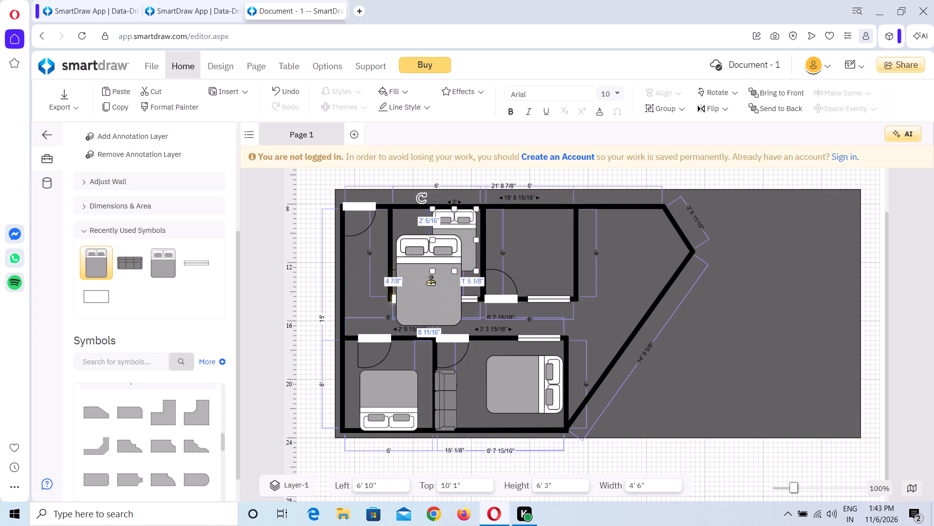
{"action": "left_click_drag", "start_coordinate": [431, 282], "coordinate": [534, 251]}
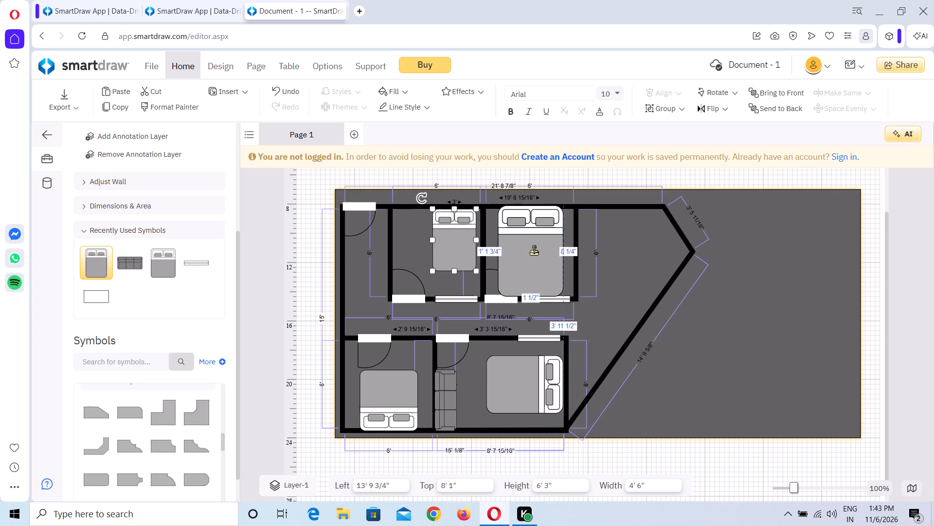
{"action": "left_click_drag", "start_coordinate": [534, 251], "coordinate": [538, 254]}
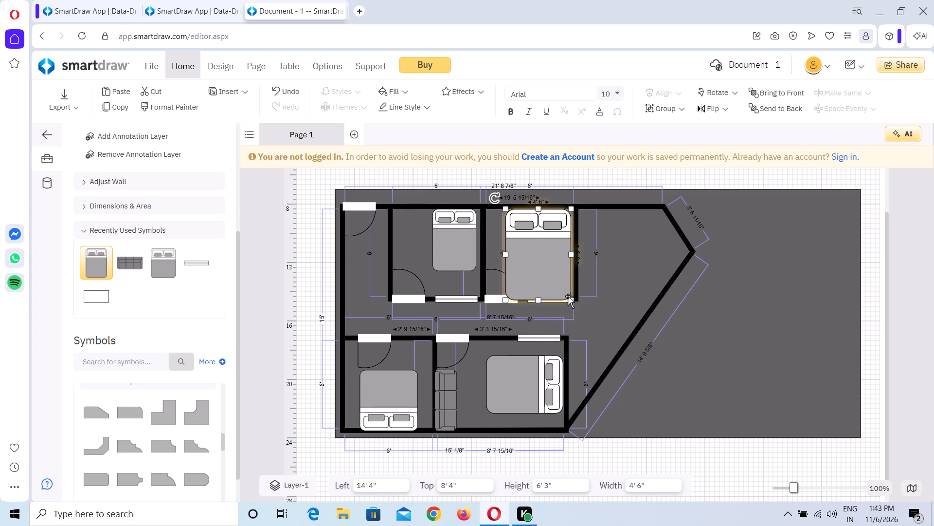
{"action": "left_click_drag", "start_coordinate": [571, 300], "coordinate": [565, 279]}
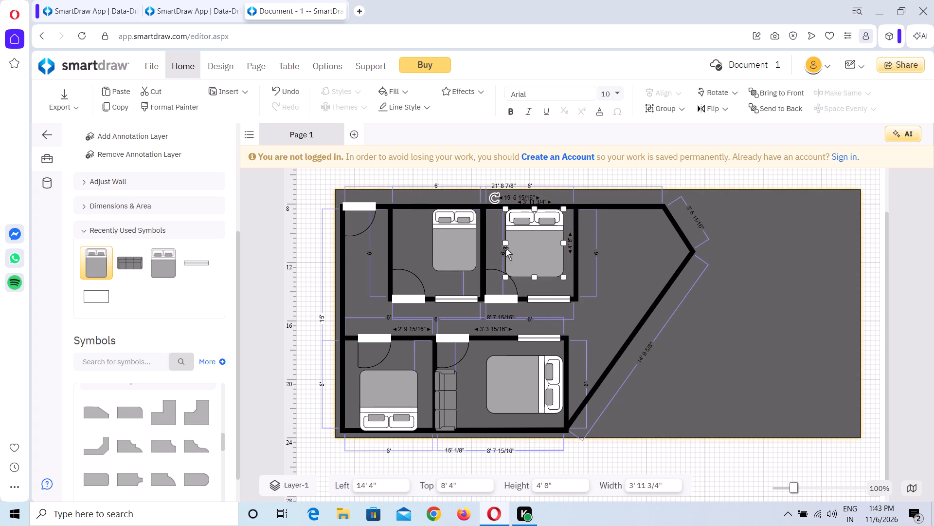
{"action": "left_click_drag", "start_coordinate": [505, 244], "coordinate": [516, 246]}
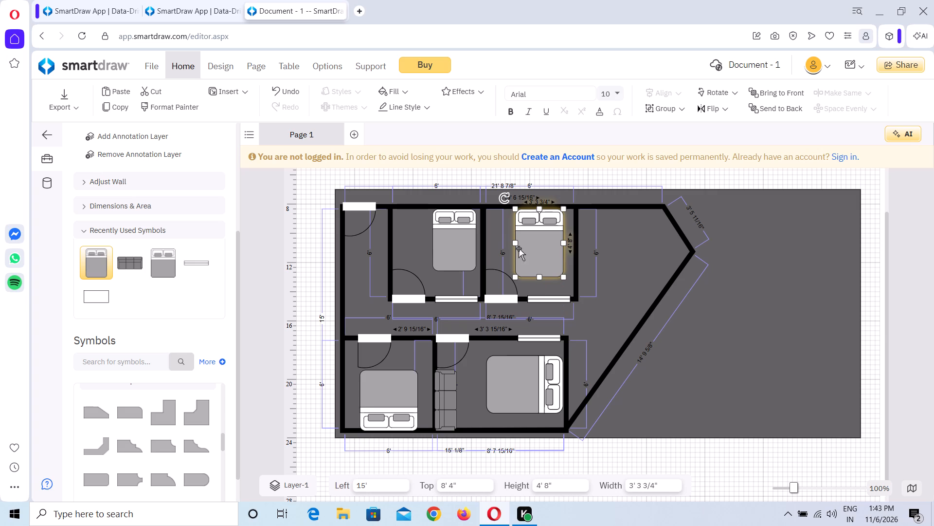
{"action": "left_click_drag", "start_coordinate": [542, 249], "coordinate": [550, 249]}
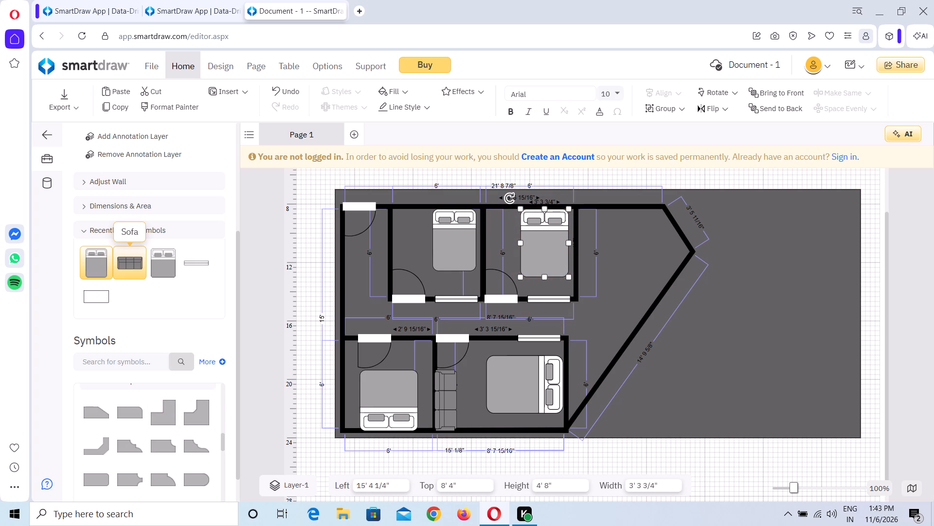
Add a Sofa standing vertically along the left upper room's left wall beside the bed, shrunk to about 4' 2" by 1' 10".
{"action": "left_click_drag", "start_coordinate": [133, 270], "coordinate": [417, 304]}
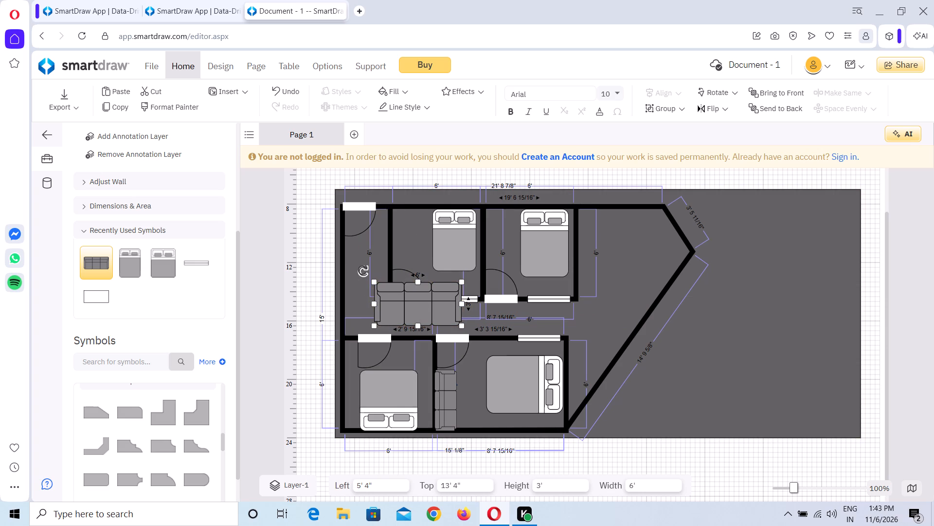
{"action": "left_click_drag", "start_coordinate": [362, 270], "coordinate": [385, 358]}
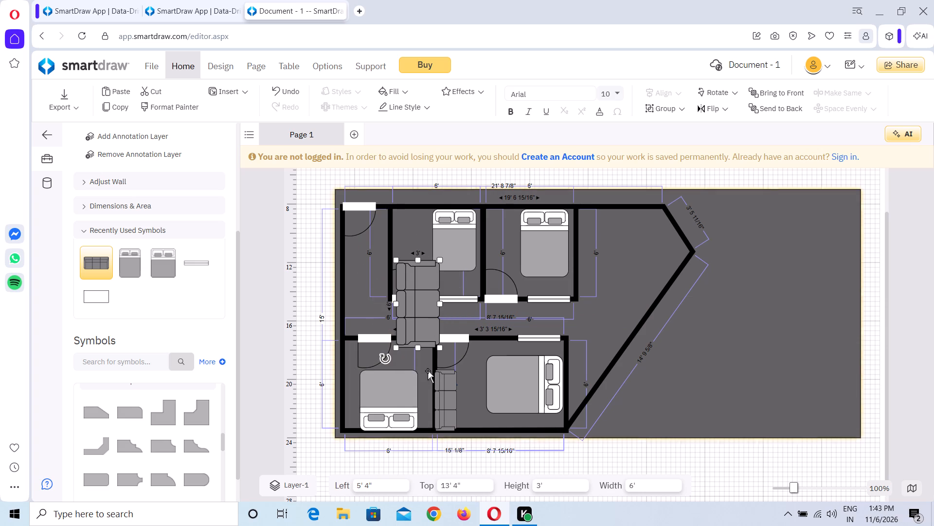
{"action": "left_click_drag", "start_coordinate": [440, 350], "coordinate": [429, 324]}
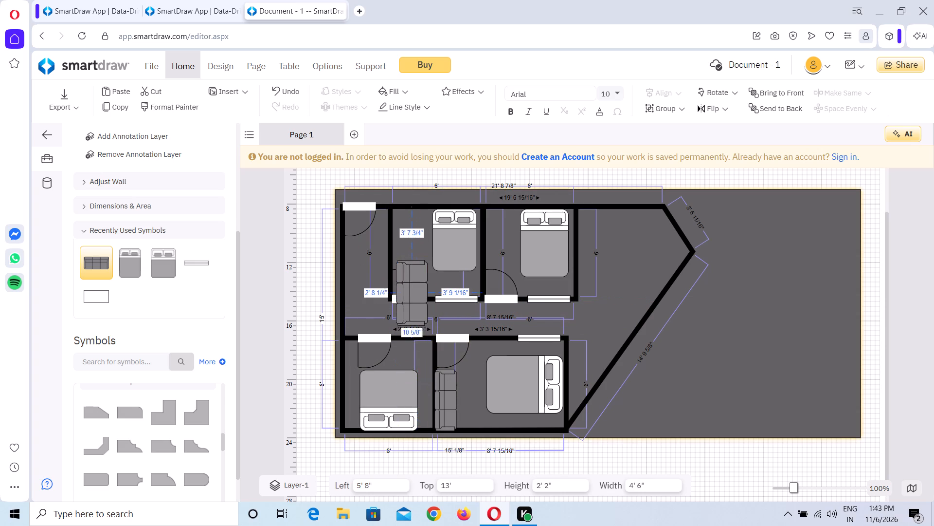
{"action": "left_click_drag", "start_coordinate": [429, 324], "coordinate": [424, 321]}
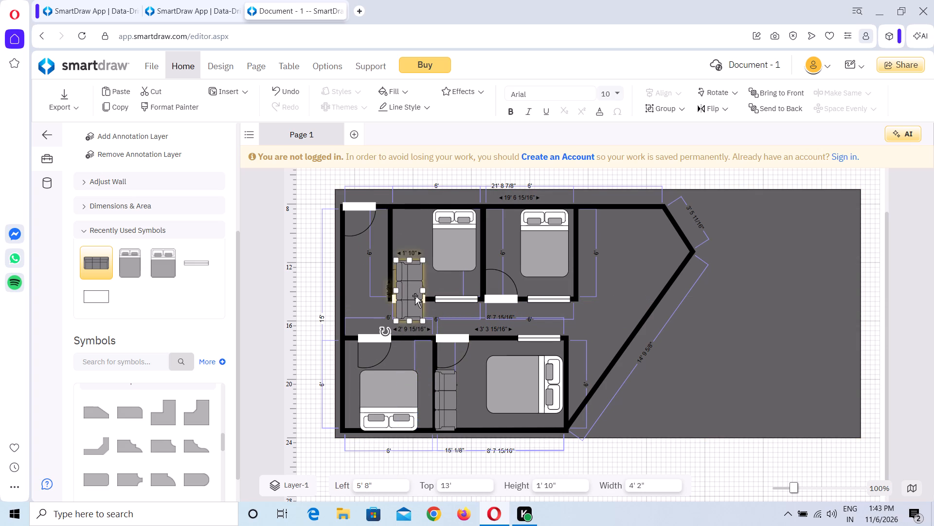
{"action": "left_click_drag", "start_coordinate": [415, 296], "coordinate": [408, 247]}
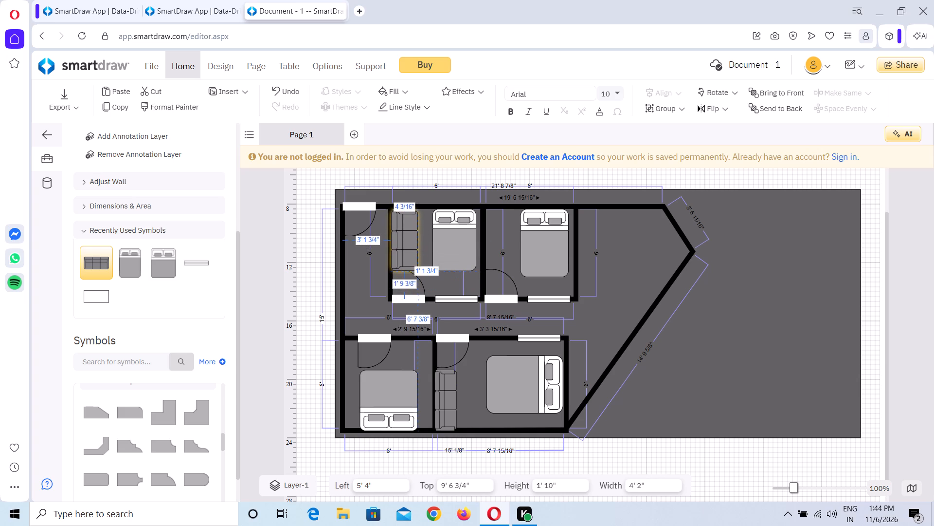
{"action": "left_click_drag", "start_coordinate": [408, 247], "coordinate": [408, 245]}
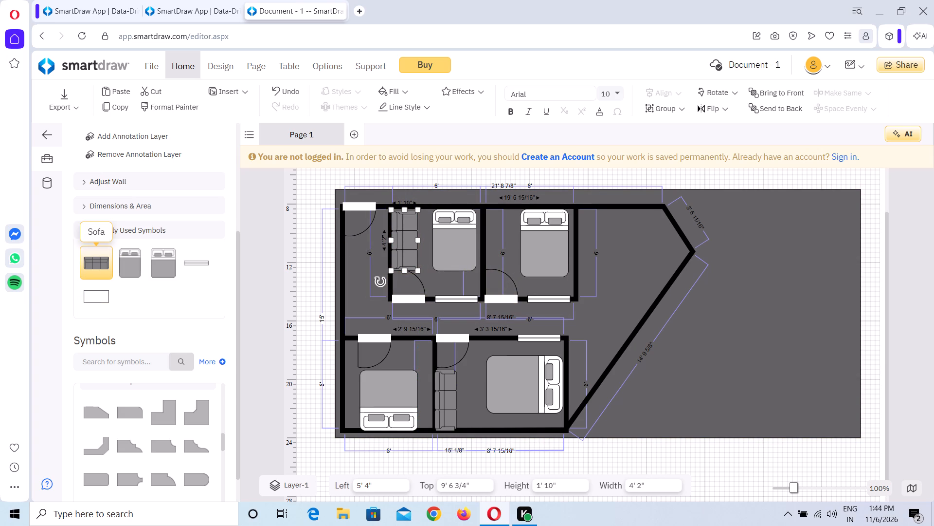
Add a Sofa of about 4' 4" by 1' 4", standing vertically in the right upper room along the wall shared with the left one.
{"action": "left_click_drag", "start_coordinate": [99, 269], "coordinate": [432, 302]}
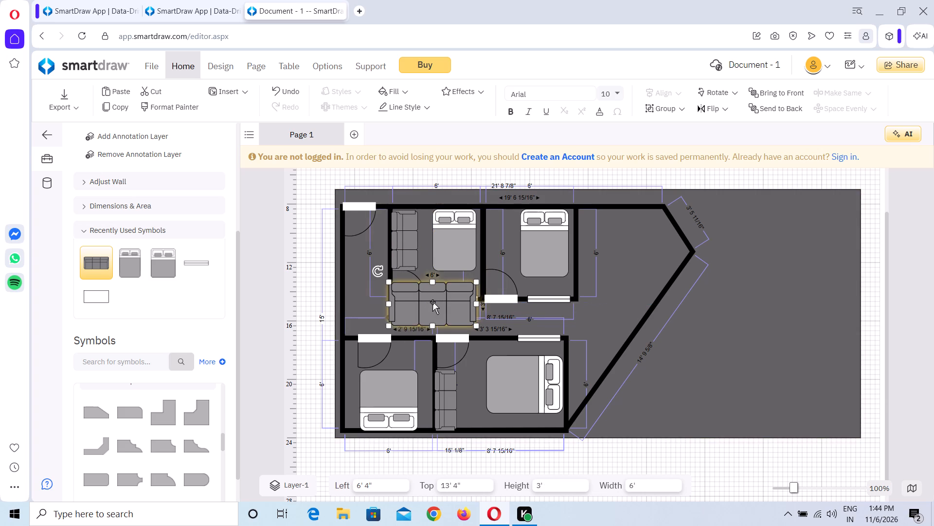
{"action": "left_click_drag", "start_coordinate": [389, 328], "coordinate": [413, 302]}
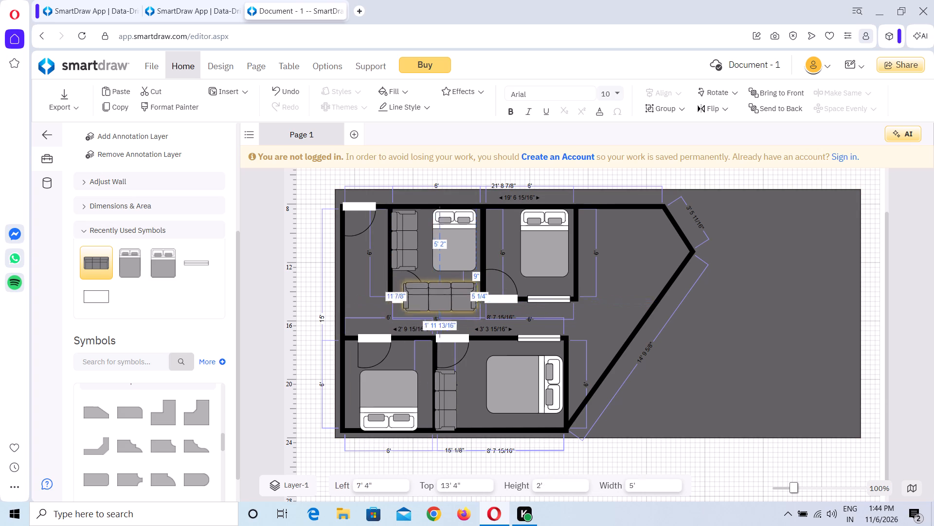
{"action": "left_click_drag", "start_coordinate": [413, 302], "coordinate": [415, 300]}
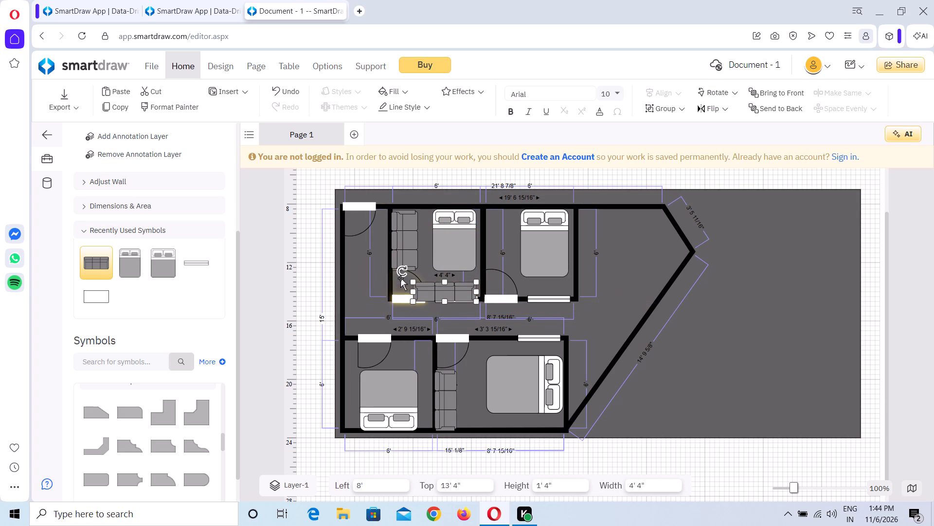
{"action": "left_click_drag", "start_coordinate": [400, 273], "coordinate": [431, 337]}
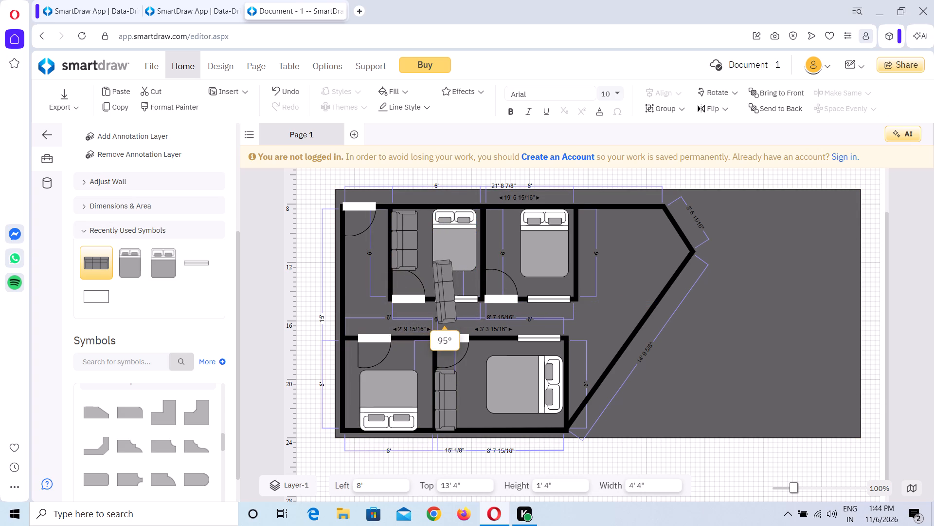
{"action": "left_click_drag", "start_coordinate": [431, 337], "coordinate": [426, 337]}
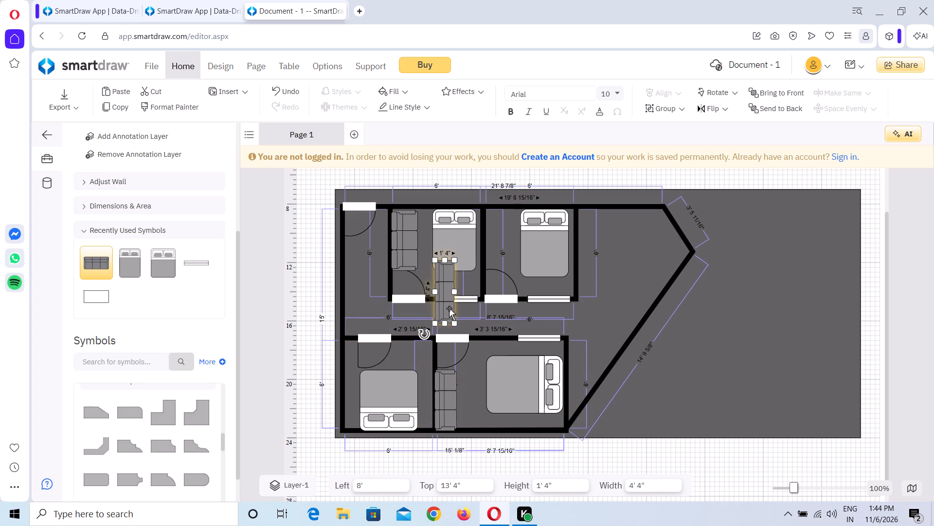
{"action": "left_click_drag", "start_coordinate": [449, 308], "coordinate": [502, 260]}
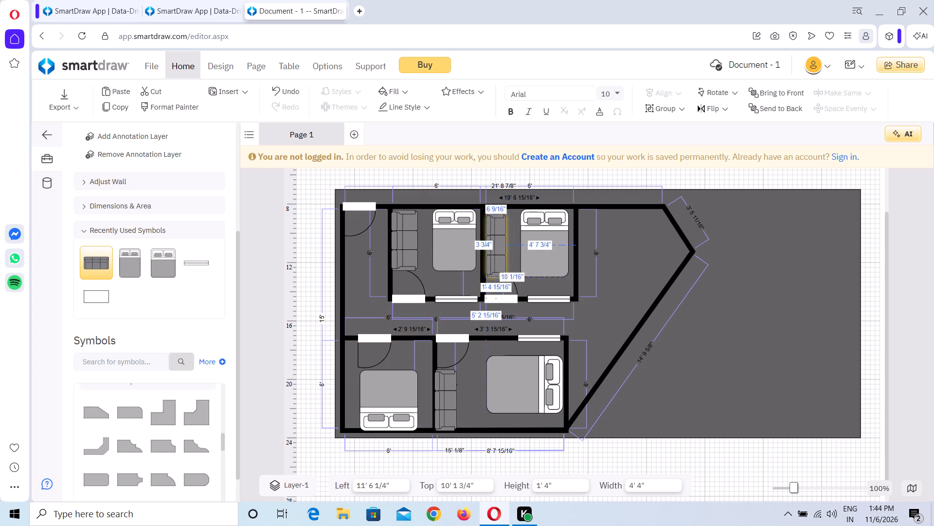
{"action": "left_click_drag", "start_coordinate": [502, 260], "coordinate": [498, 255]}
{"action": "left_click", "coordinate": [609, 281]}
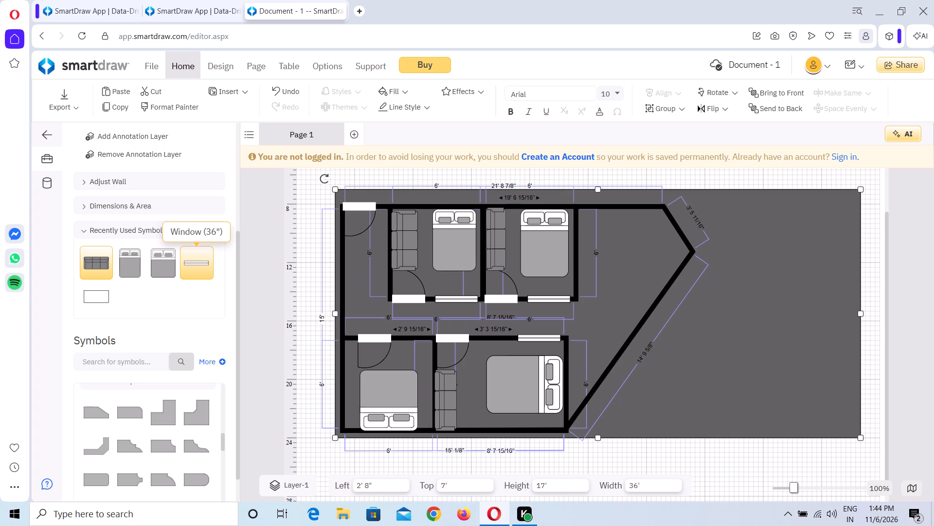
Place a Family Dinner Table from the Tables symbols in the upper part of the diagonal-cornered area, at Left 17' 4", Top 9'.
{"action": "scroll", "coordinate": [200, 284], "scroll_direction": "up", "scroll_amount": 1}
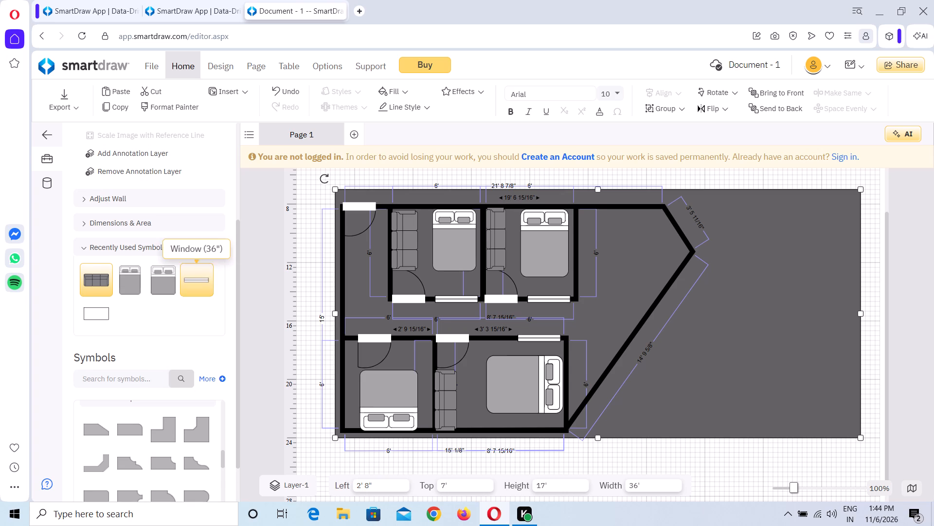
{"action": "scroll", "coordinate": [200, 284], "scroll_direction": "up", "scroll_amount": 1}
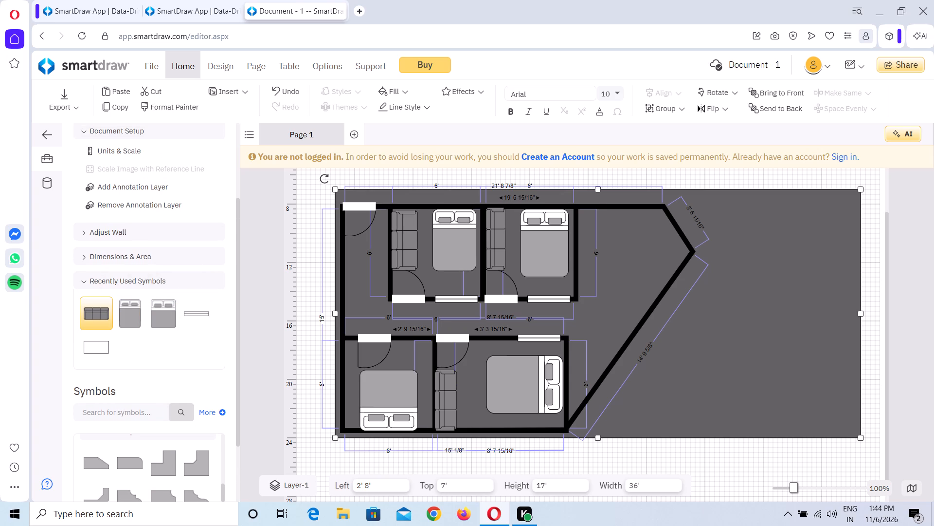
{"action": "scroll", "coordinate": [144, 333], "scroll_direction": "up", "scroll_amount": 1}
{"action": "scroll", "coordinate": [144, 333], "scroll_direction": "down", "scroll_amount": 2}
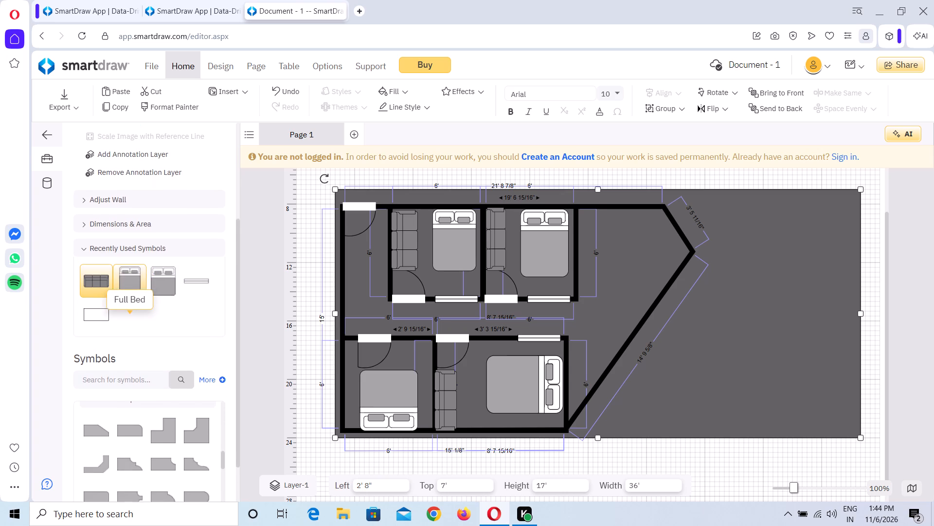
{"action": "scroll", "coordinate": [144, 333], "scroll_direction": "down", "scroll_amount": 1}
{"action": "scroll", "coordinate": [137, 428], "scroll_direction": "down", "scroll_amount": 2}
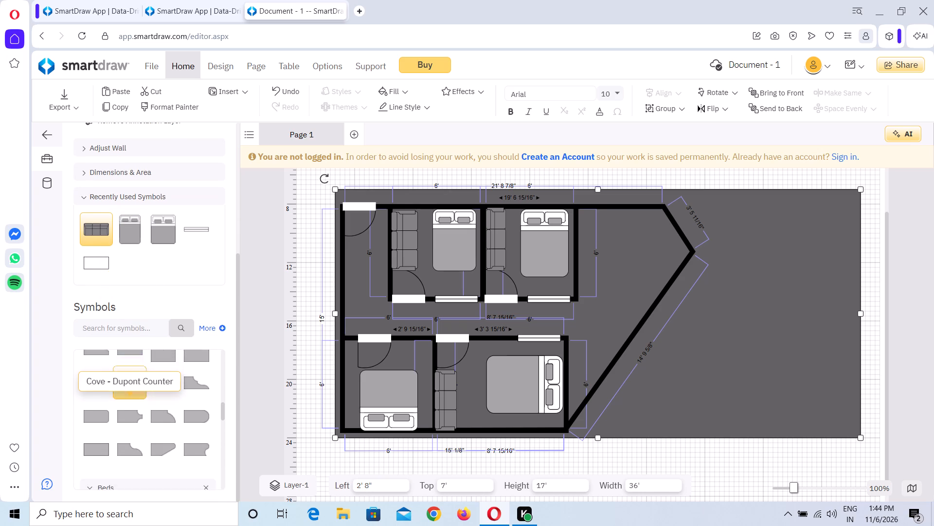
{"action": "scroll", "coordinate": [137, 428], "scroll_direction": "down", "scroll_amount": 2}
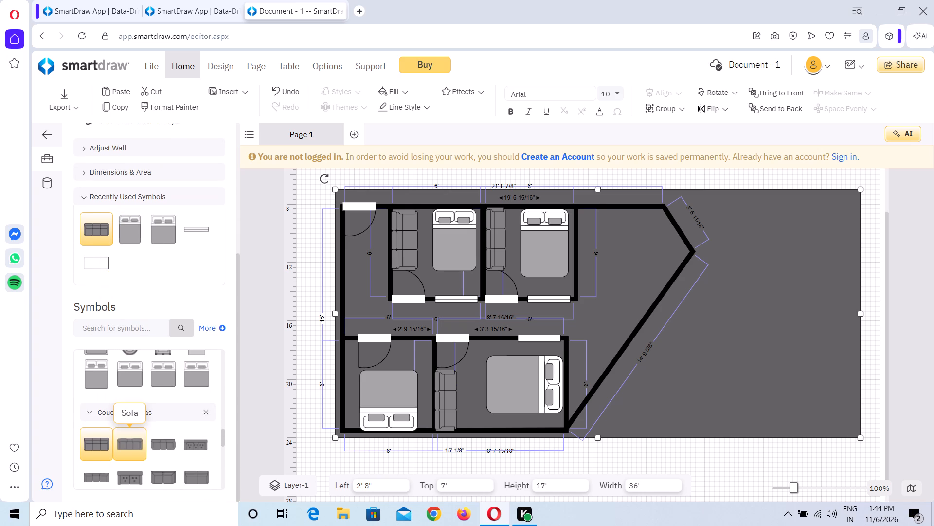
{"action": "scroll", "coordinate": [137, 428], "scroll_direction": "down", "scroll_amount": 5}
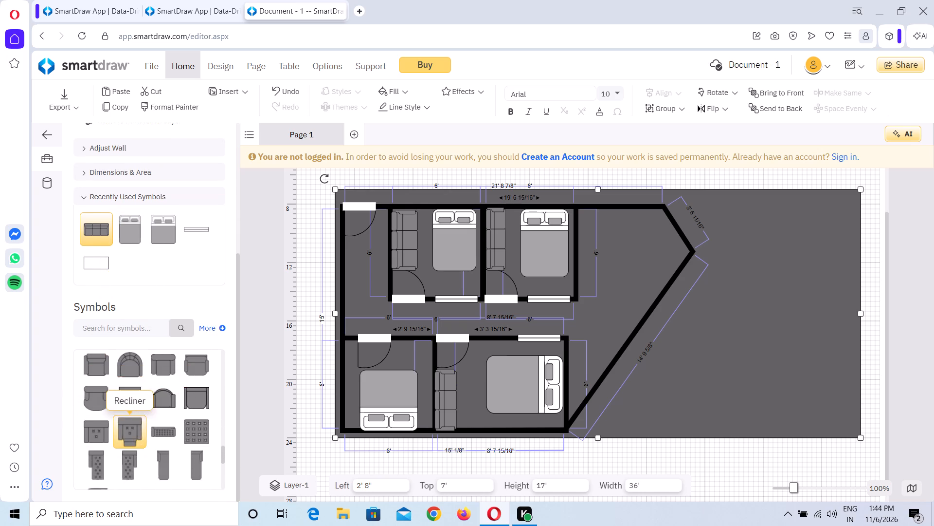
{"action": "scroll", "coordinate": [137, 428], "scroll_direction": "down", "scroll_amount": 3}
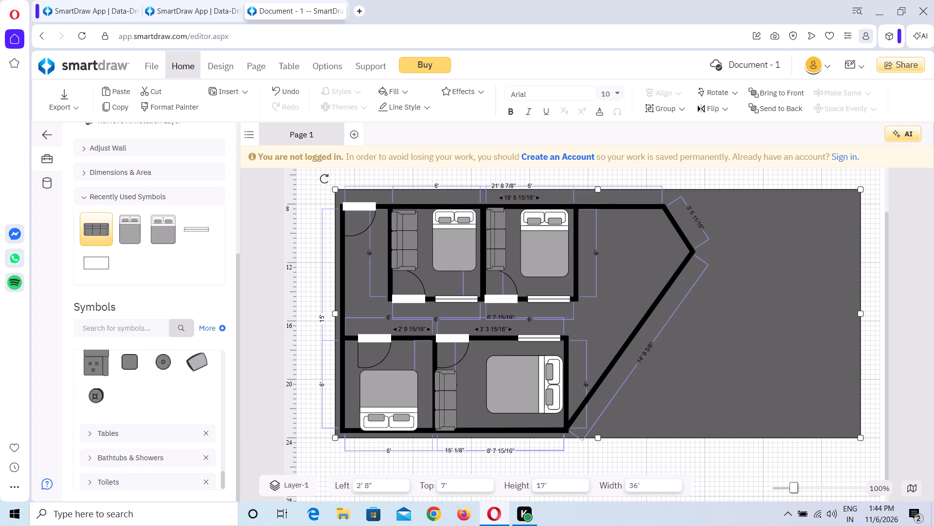
{"action": "scroll", "coordinate": [169, 423], "scroll_direction": "down", "scroll_amount": 2}
{"action": "left_click", "coordinate": [91, 433]}
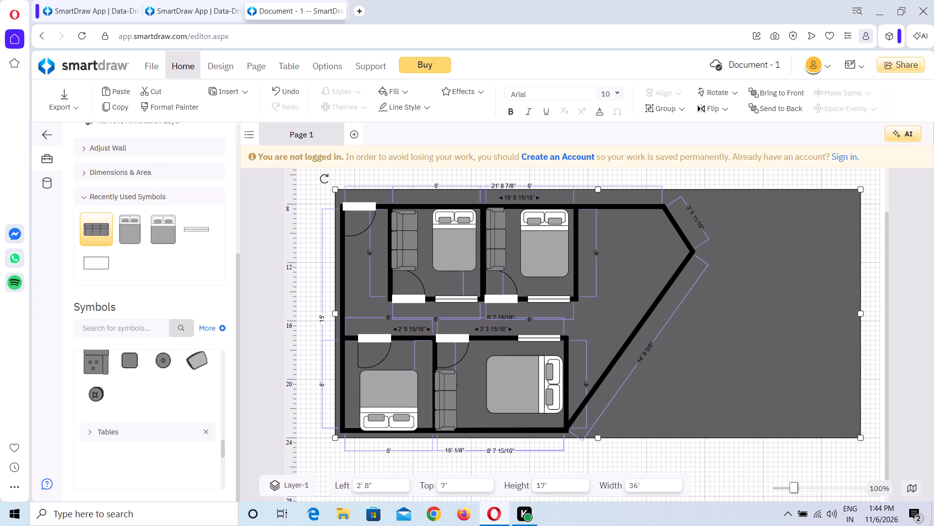
{"action": "scroll", "coordinate": [149, 410], "scroll_direction": "down", "scroll_amount": 2}
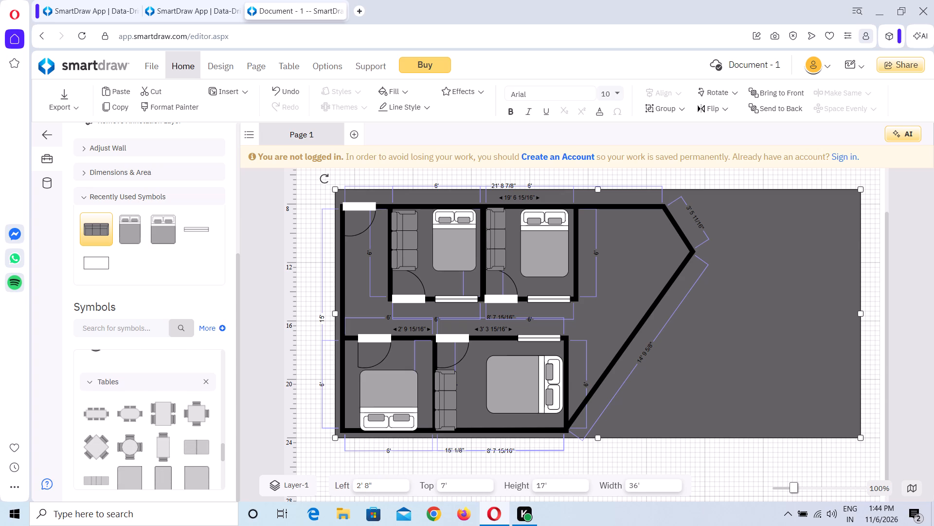
{"action": "left_click_drag", "start_coordinate": [88, 421], "coordinate": [329, 399]}
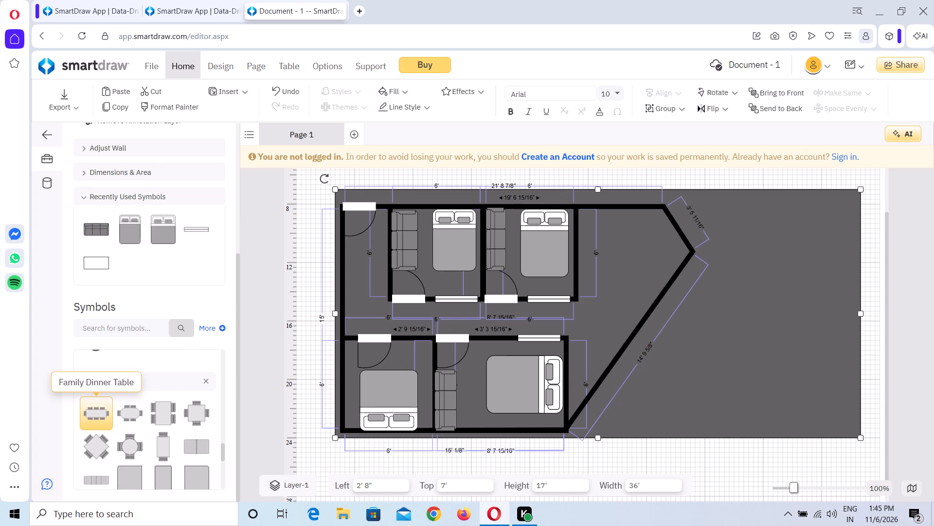
{"action": "left_click_drag", "start_coordinate": [329, 399], "coordinate": [484, 323]}
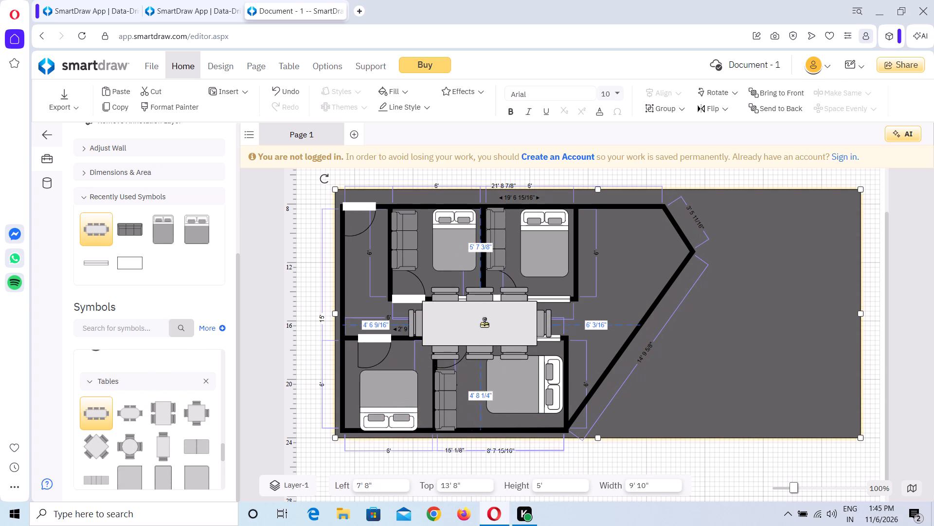
{"action": "left_click_drag", "start_coordinate": [484, 323], "coordinate": [620, 255]}
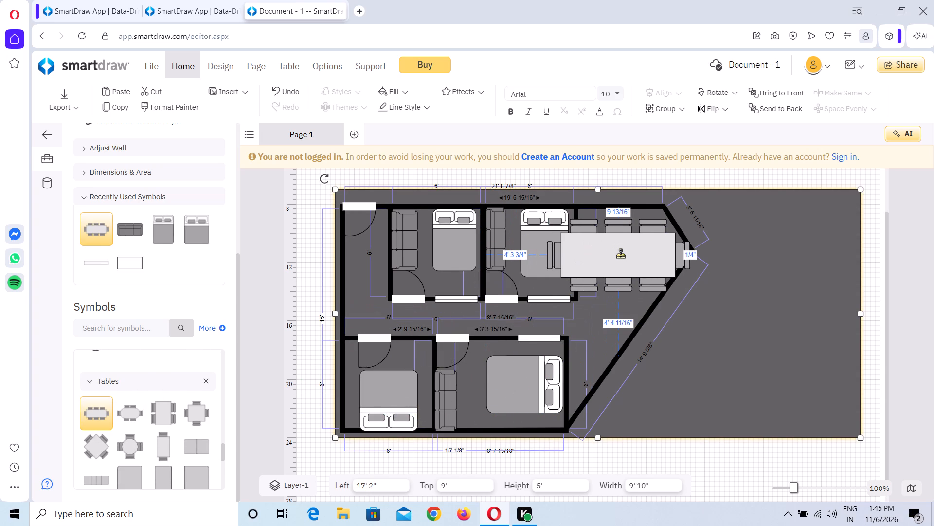
{"action": "left_click_drag", "start_coordinate": [620, 255], "coordinate": [621, 255]}
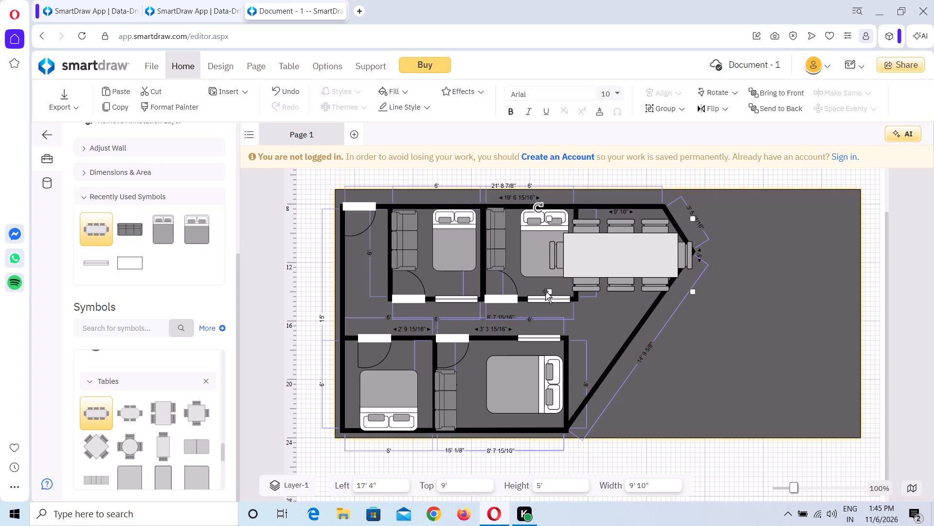
Shrink the Family Dinner Table to about 5' 4" by 2' 8 9/16" and fit it inside the diagonal-cornered area at Left 20', Top 9' 3 3/4".
{"action": "left_click_drag", "start_coordinate": [548, 291], "coordinate": [596, 269]}
{"action": "left_click_drag", "start_coordinate": [637, 253], "coordinate": [626, 257]}
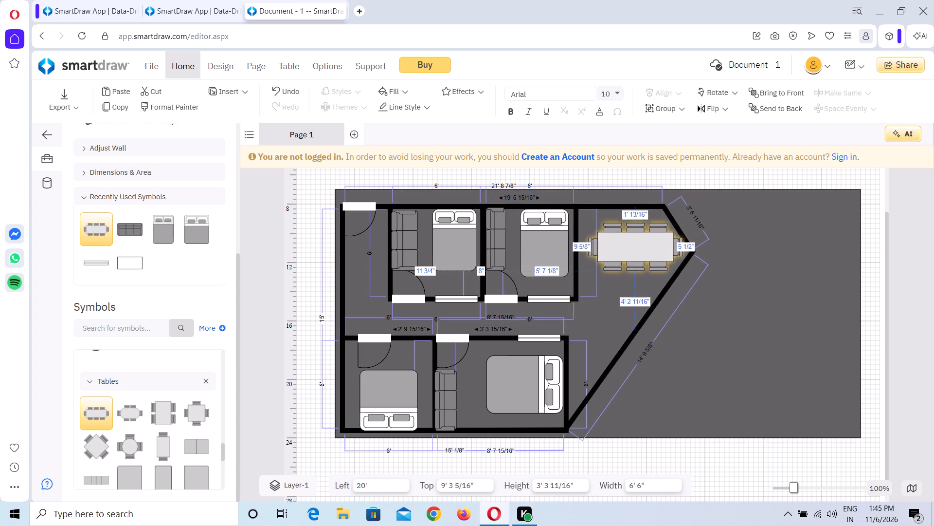
{"action": "left_click_drag", "start_coordinate": [626, 257], "coordinate": [623, 260]}
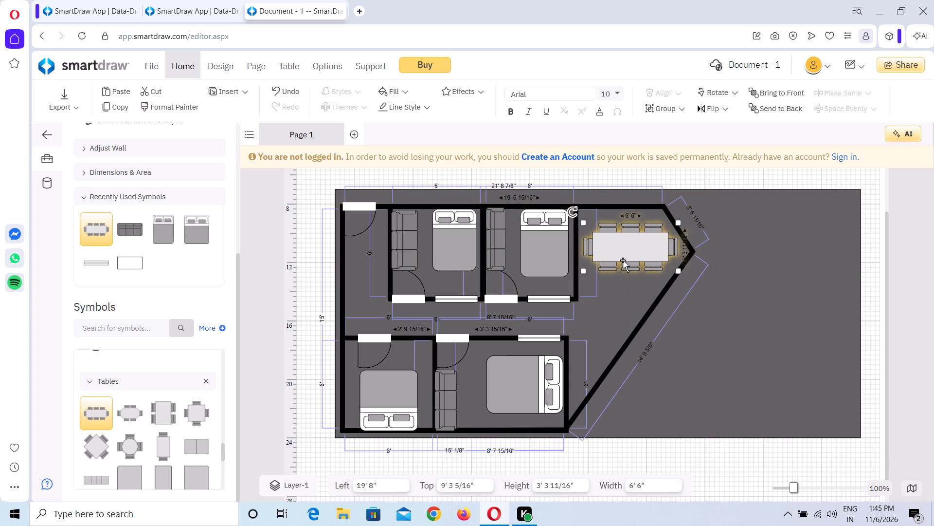
{"action": "left_click_drag", "start_coordinate": [678, 271], "coordinate": [666, 259]}
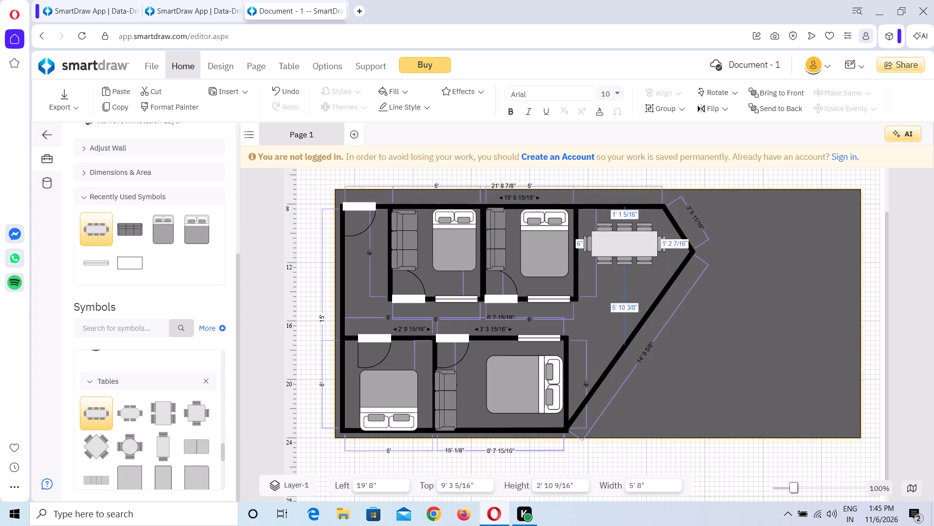
{"action": "left_click_drag", "start_coordinate": [666, 259], "coordinate": [663, 259]}
{"action": "left_click", "coordinate": [626, 246]}
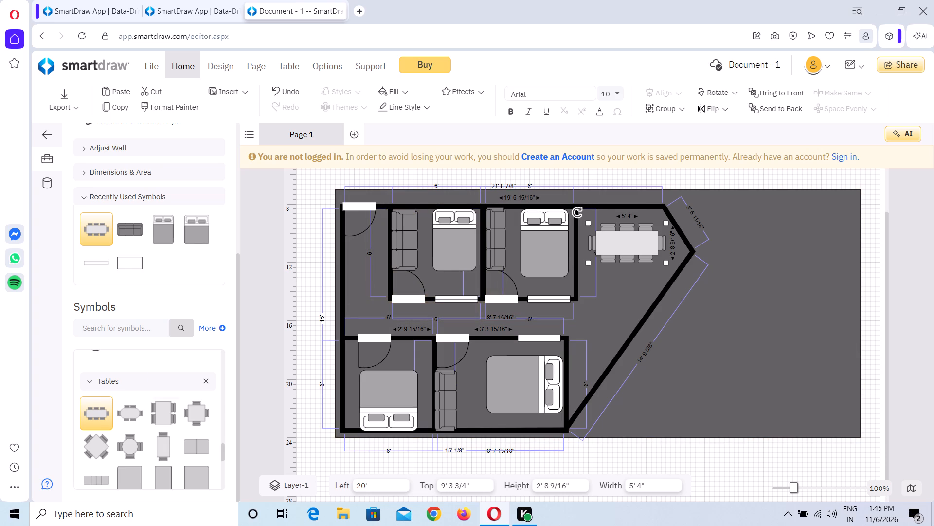
Place the round slatted coffee table, 3' by 3', on the long diagonal wall below the dinner table, at Left 23' 4", Top 13'.
{"action": "scroll", "coordinate": [171, 440], "scroll_direction": "down", "scroll_amount": 4}
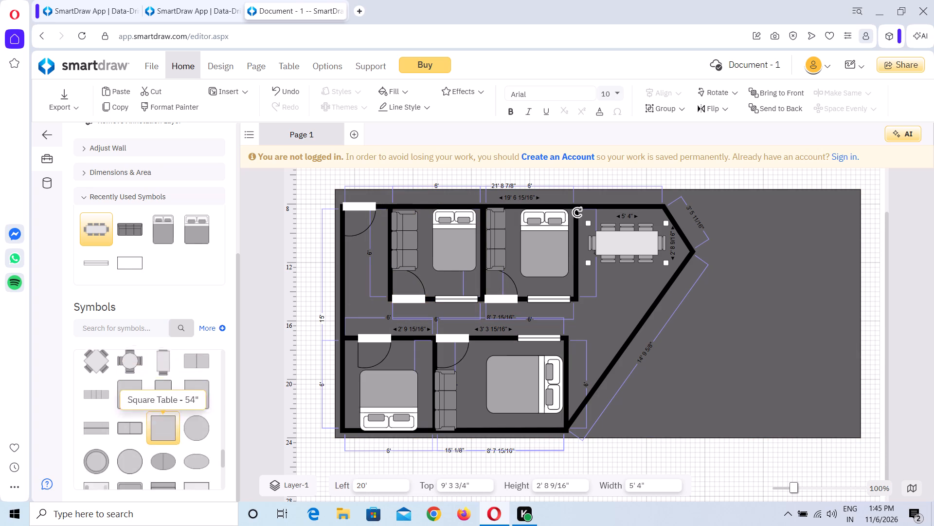
{"action": "scroll", "coordinate": [171, 440], "scroll_direction": "down", "scroll_amount": 2}
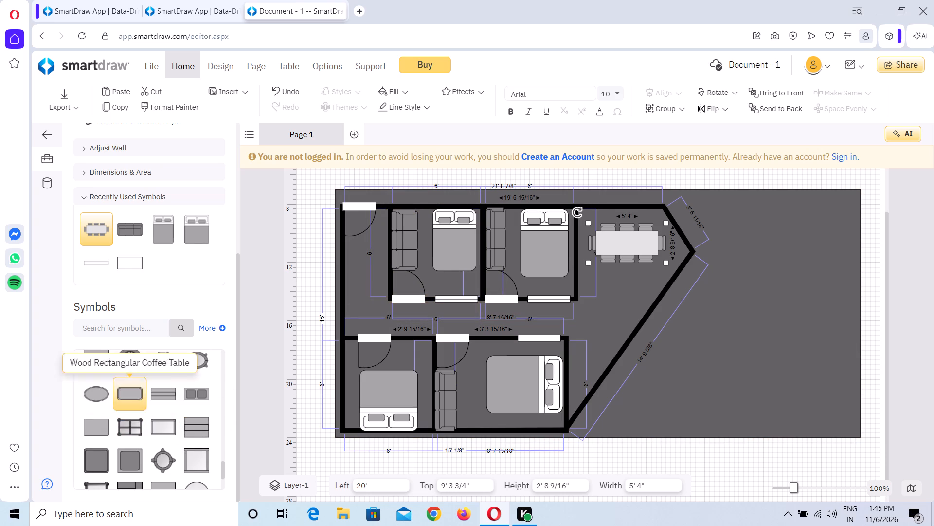
{"action": "left_click_drag", "start_coordinate": [126, 359], "coordinate": [336, 360]}
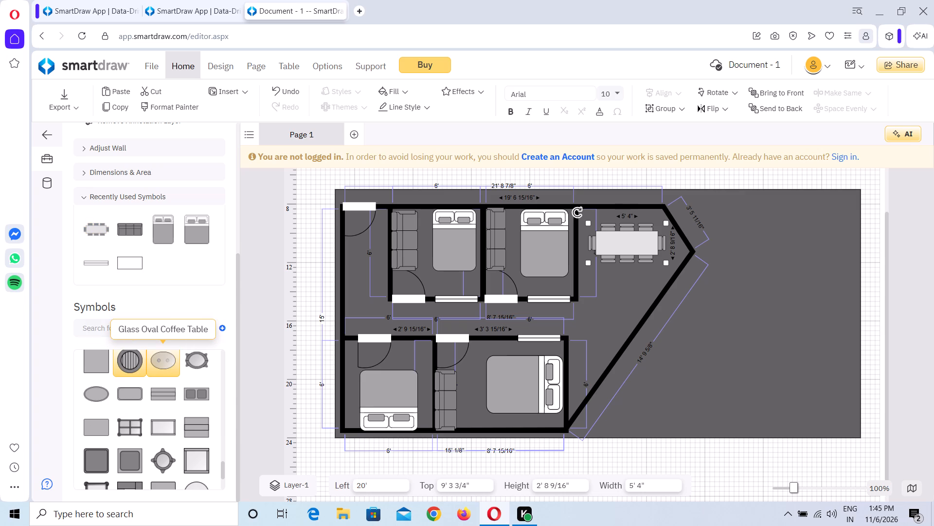
{"action": "left_click_drag", "start_coordinate": [336, 360], "coordinate": [462, 329]}
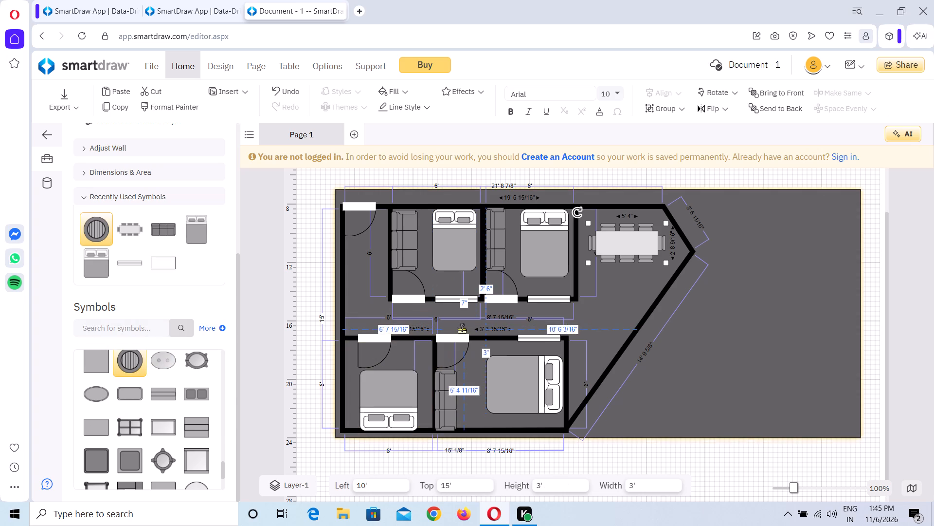
{"action": "left_click_drag", "start_coordinate": [462, 329], "coordinate": [602, 334]}
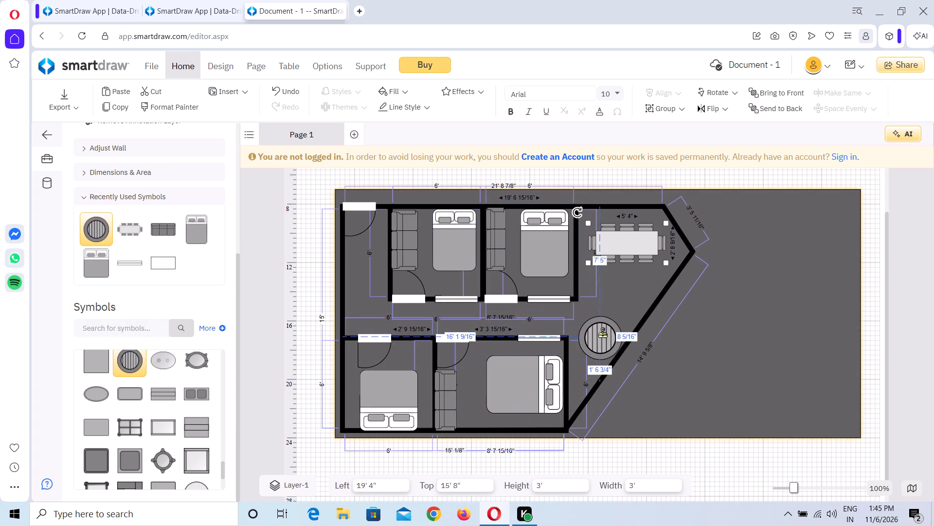
{"action": "left_click_drag", "start_coordinate": [602, 334], "coordinate": [669, 298]}
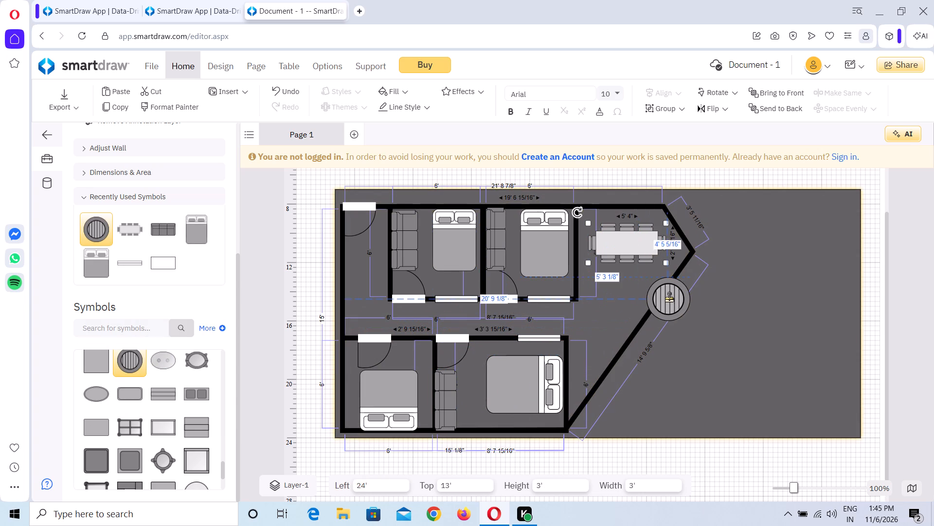
{"action": "left_click_drag", "start_coordinate": [669, 298], "coordinate": [693, 259]}
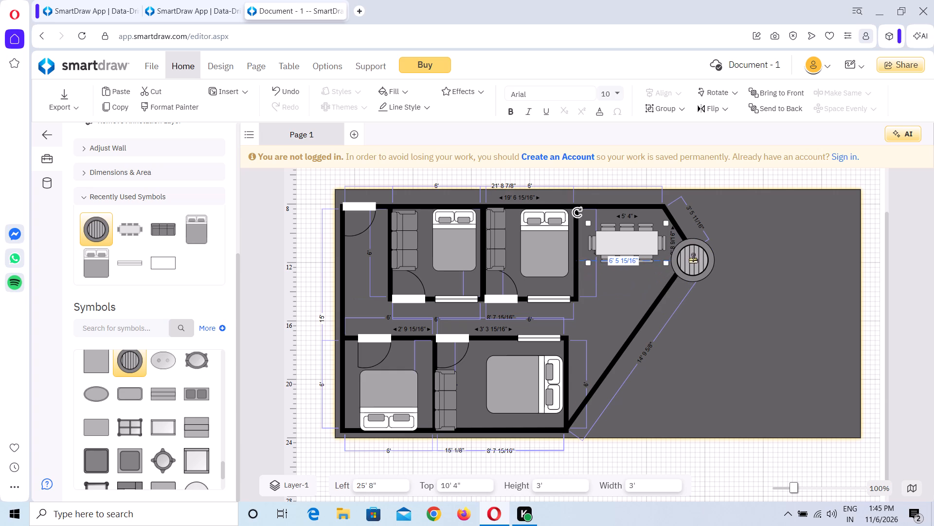
{"action": "left_click_drag", "start_coordinate": [693, 259], "coordinate": [666, 302]}
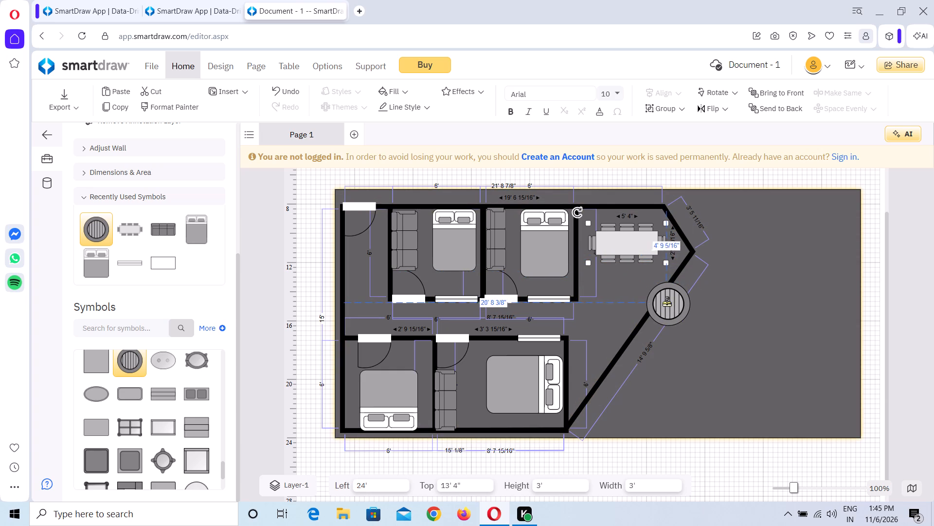
{"action": "left_click_drag", "start_coordinate": [666, 302], "coordinate": [659, 300]}
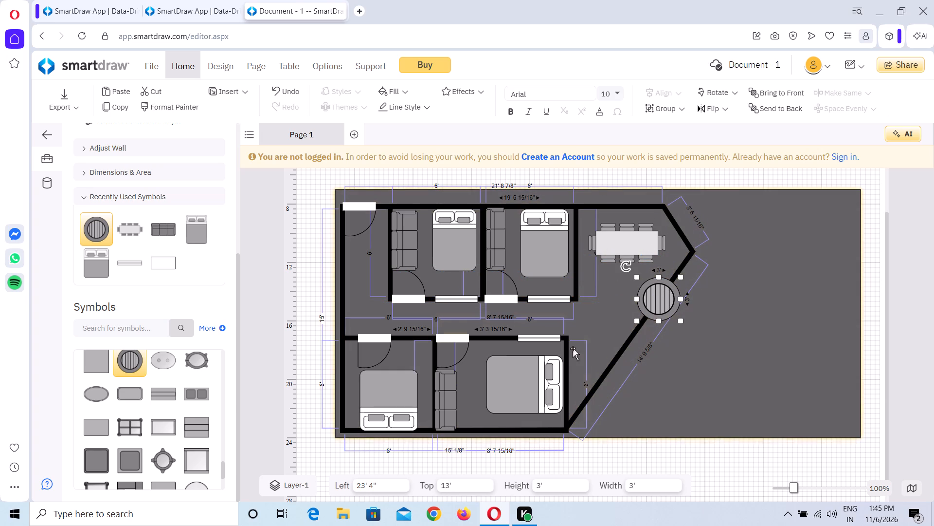
{"action": "left_click", "coordinate": [696, 338]}
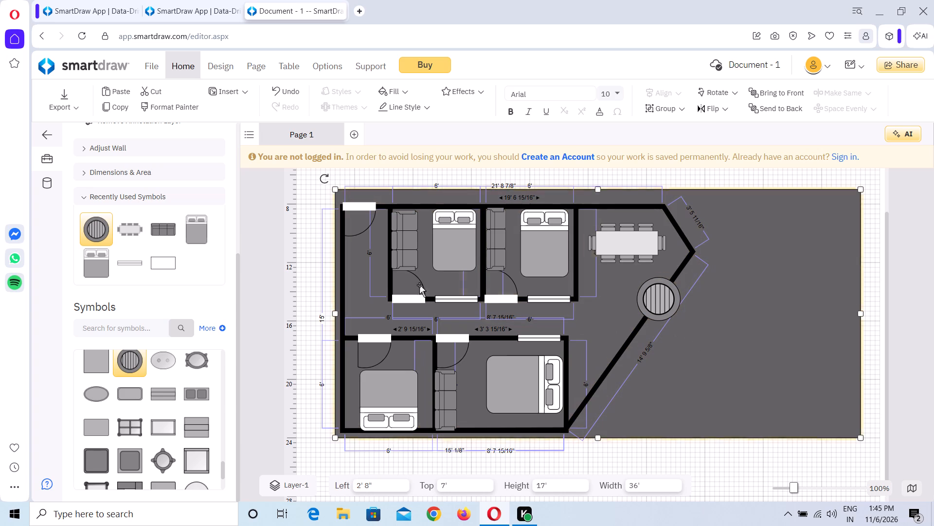
Place the square end table with the small centre pane, 2' by 2', between the lower right bedroom and diagonal wall at Left 18' 4", Top 19' 3 3/4".
{"action": "scroll", "coordinate": [180, 382], "scroll_direction": "down", "scroll_amount": 1}
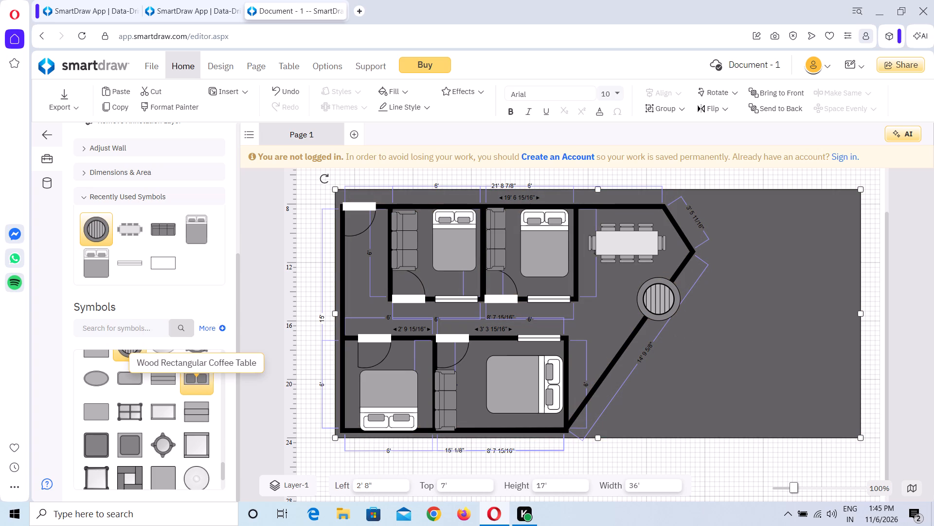
{"action": "scroll", "coordinate": [180, 382], "scroll_direction": "down", "scroll_amount": 2}
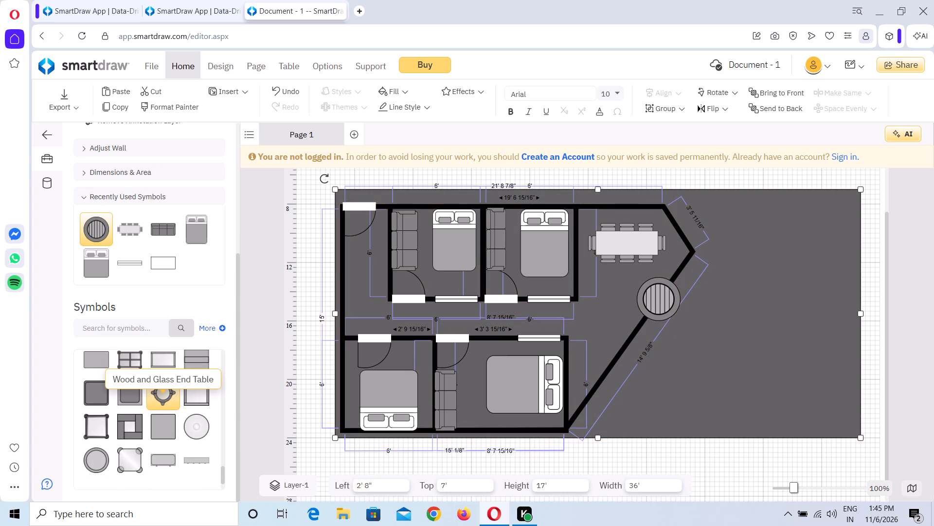
{"action": "scroll", "coordinate": [160, 403], "scroll_direction": "down", "scroll_amount": 1}
{"action": "left_click_drag", "start_coordinate": [128, 396], "coordinate": [491, 348]}
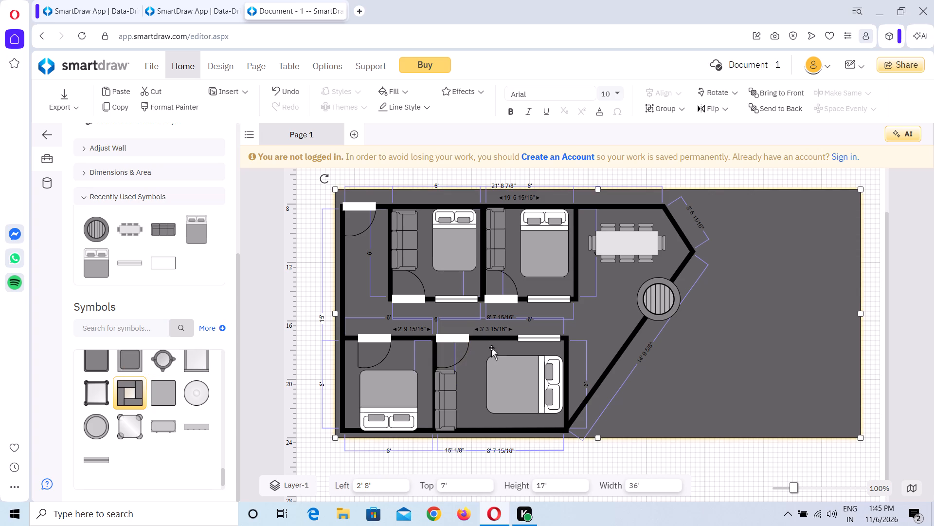
{"action": "left_click_drag", "start_coordinate": [491, 348], "coordinate": [574, 344]}
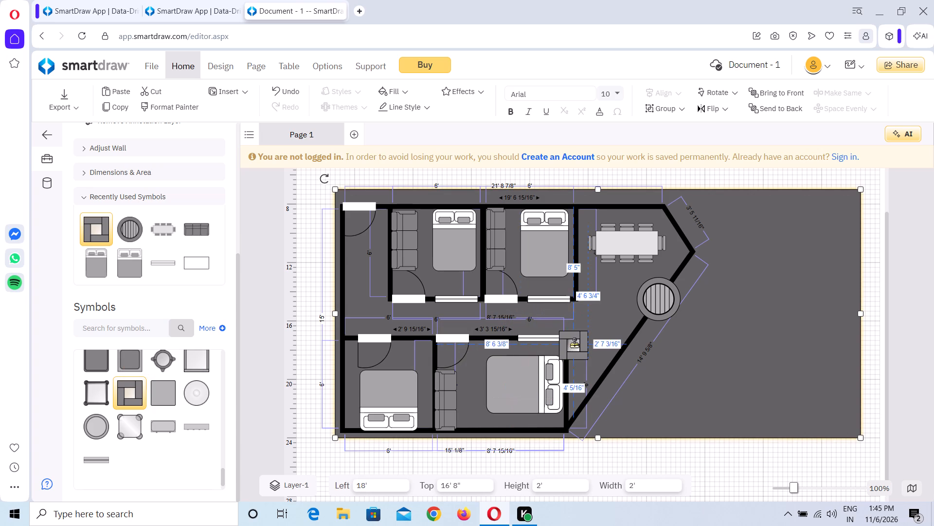
{"action": "left_click_drag", "start_coordinate": [574, 344], "coordinate": [617, 282]}
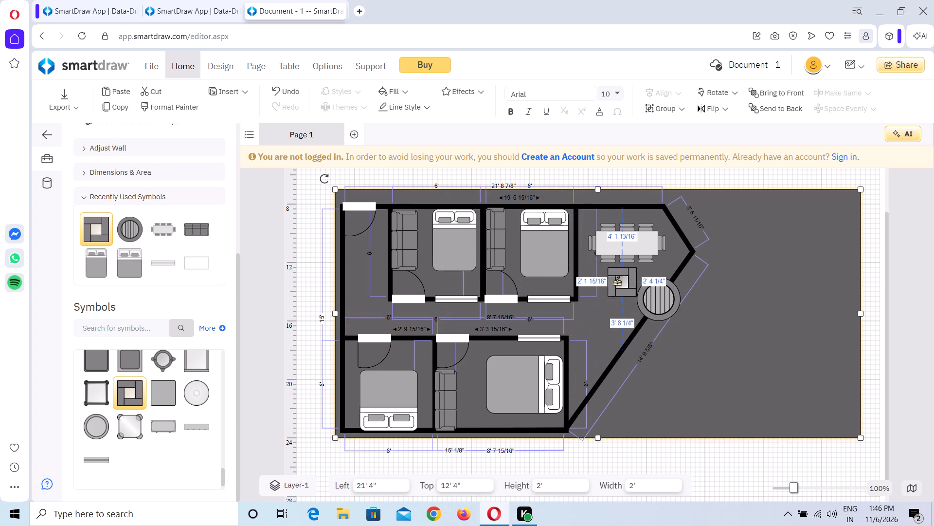
{"action": "left_click_drag", "start_coordinate": [617, 282], "coordinate": [575, 387]}
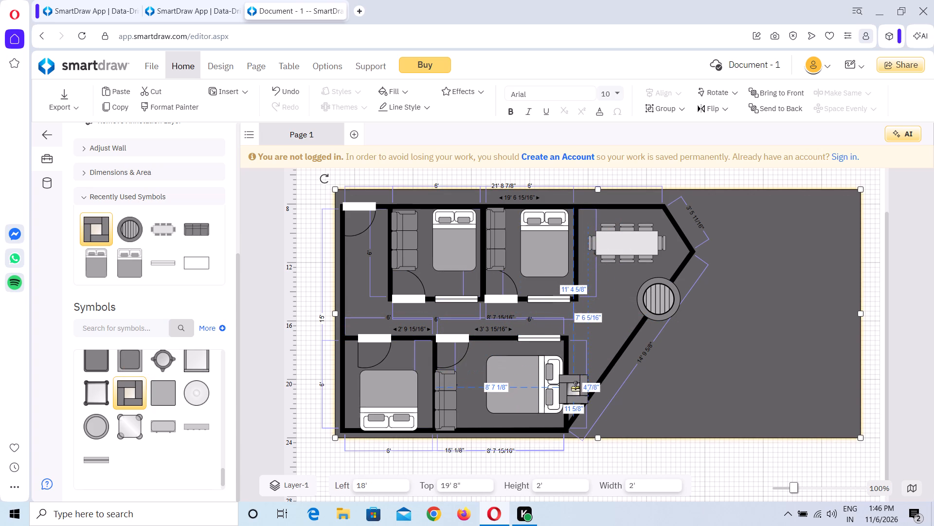
{"action": "left_click_drag", "start_coordinate": [575, 387], "coordinate": [577, 382]}
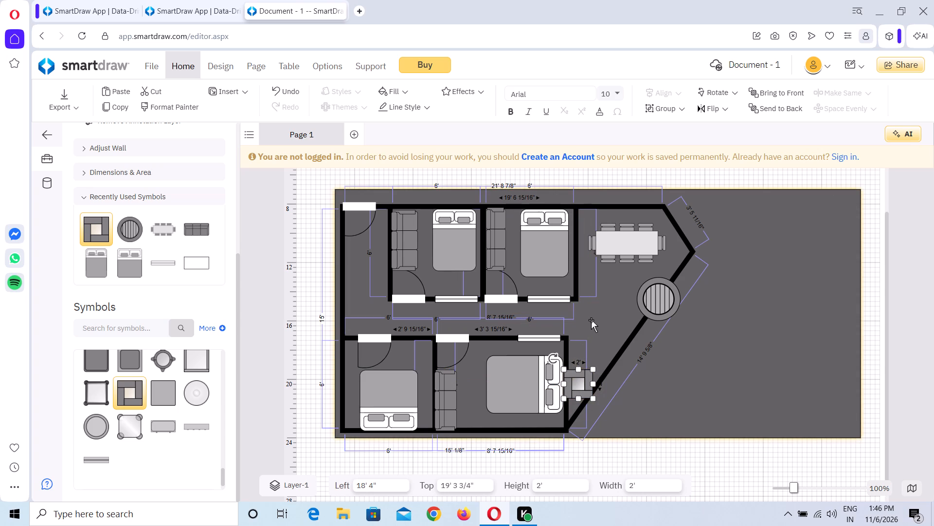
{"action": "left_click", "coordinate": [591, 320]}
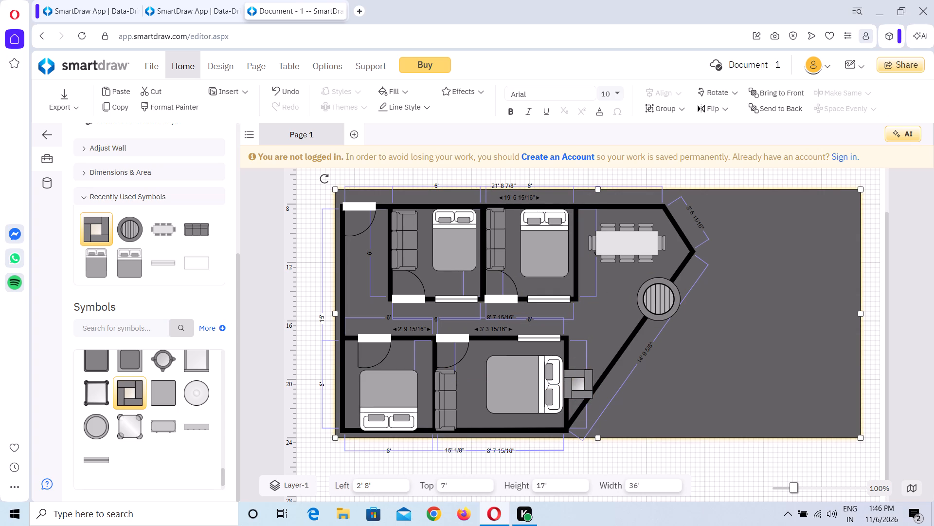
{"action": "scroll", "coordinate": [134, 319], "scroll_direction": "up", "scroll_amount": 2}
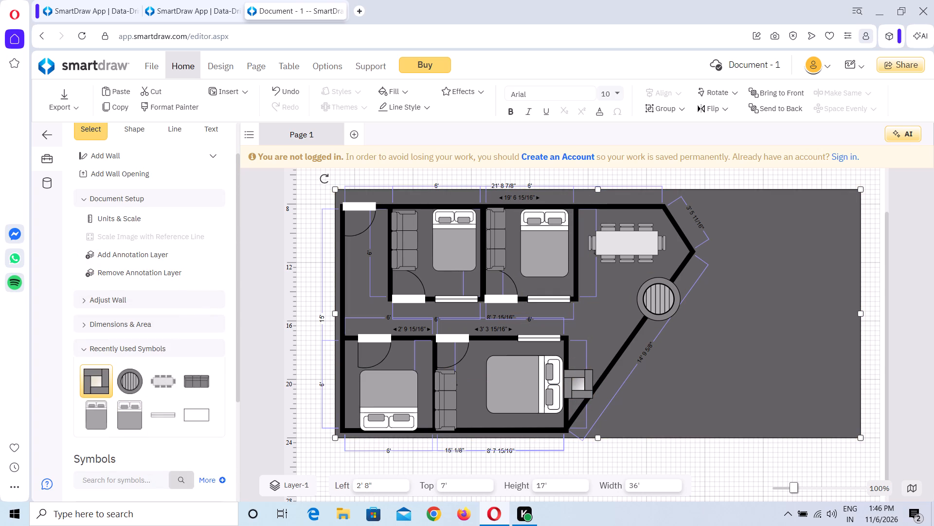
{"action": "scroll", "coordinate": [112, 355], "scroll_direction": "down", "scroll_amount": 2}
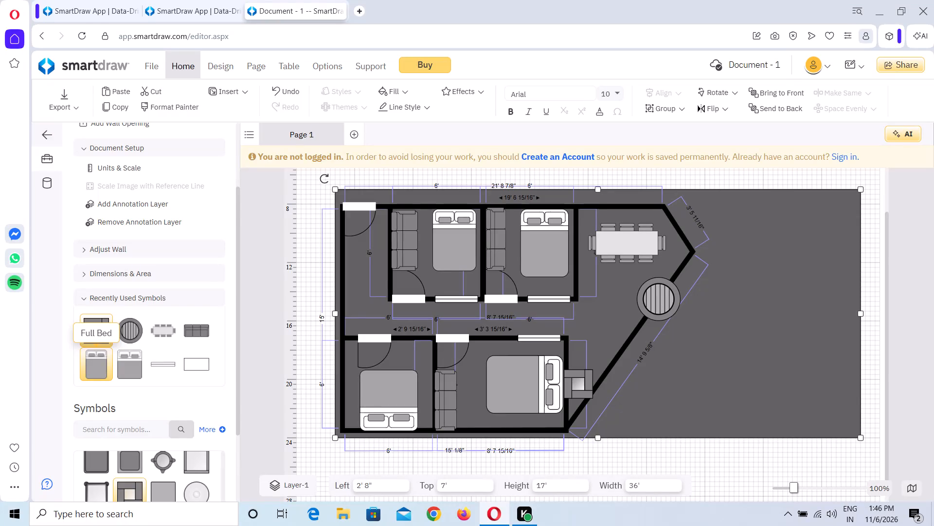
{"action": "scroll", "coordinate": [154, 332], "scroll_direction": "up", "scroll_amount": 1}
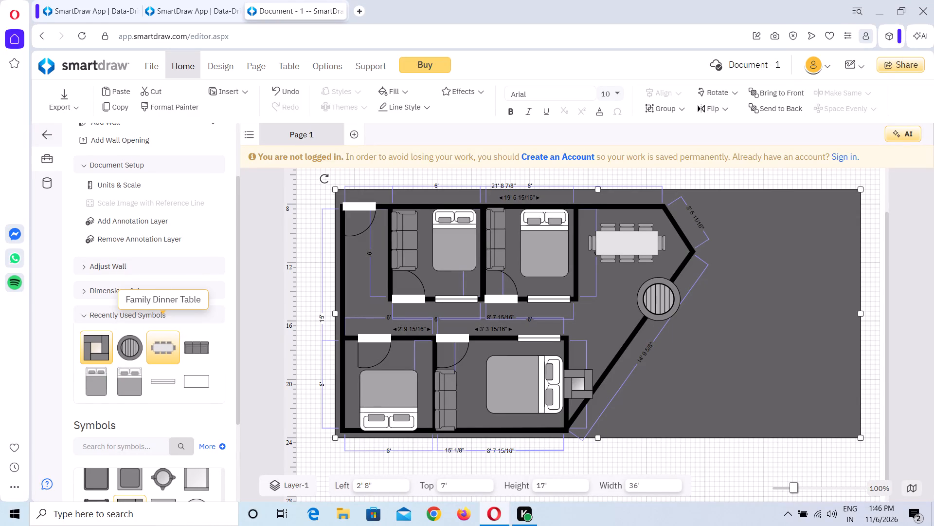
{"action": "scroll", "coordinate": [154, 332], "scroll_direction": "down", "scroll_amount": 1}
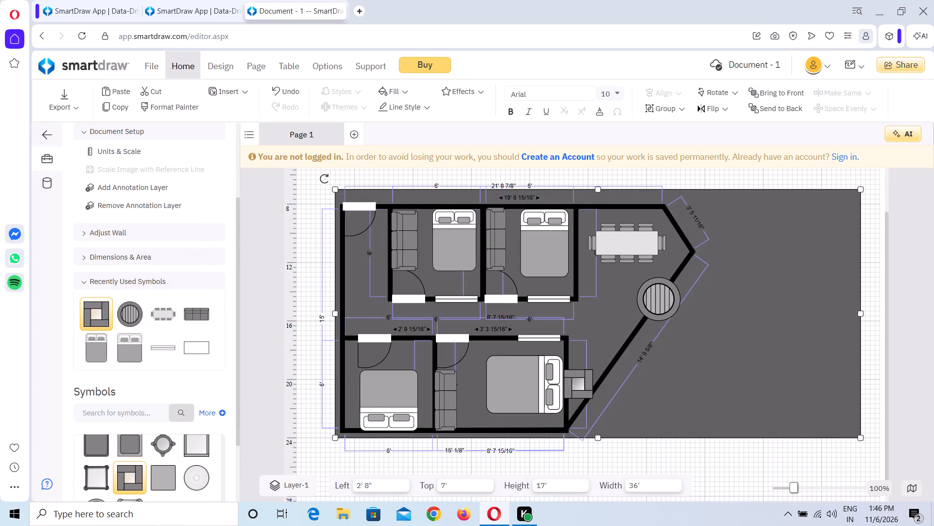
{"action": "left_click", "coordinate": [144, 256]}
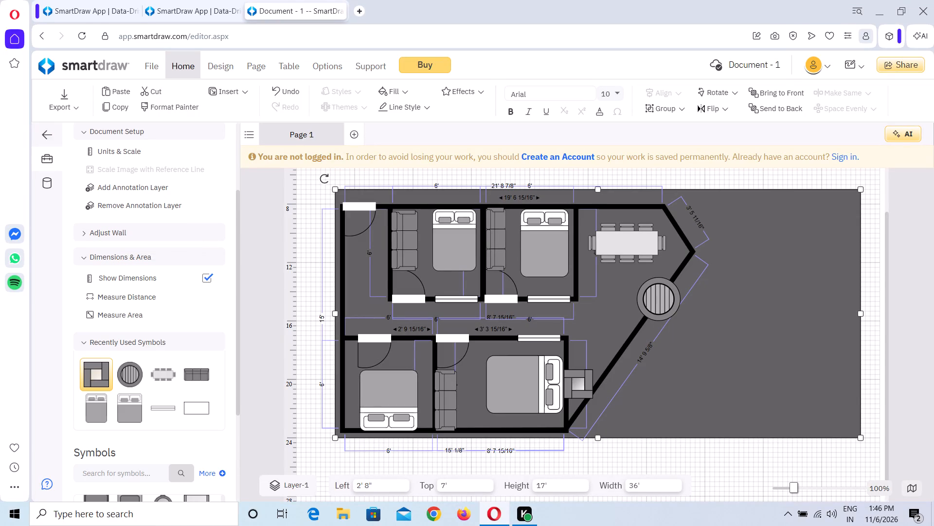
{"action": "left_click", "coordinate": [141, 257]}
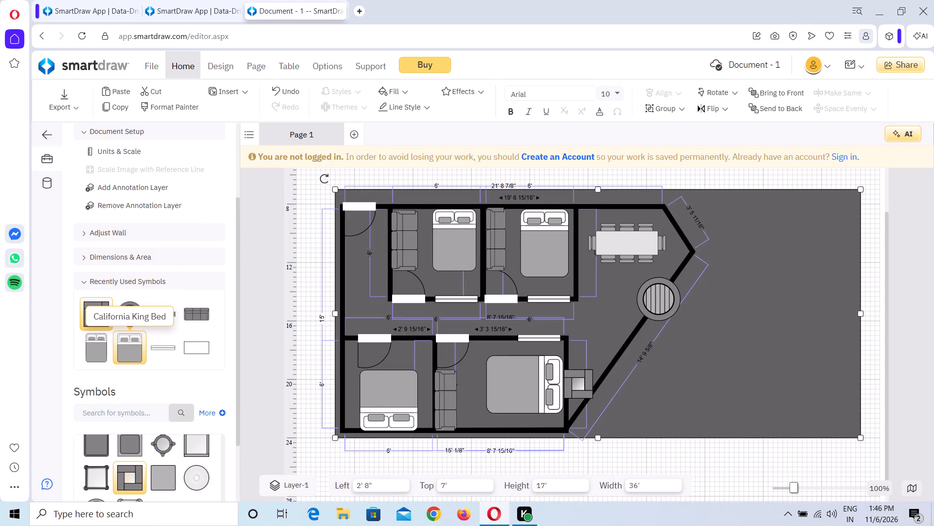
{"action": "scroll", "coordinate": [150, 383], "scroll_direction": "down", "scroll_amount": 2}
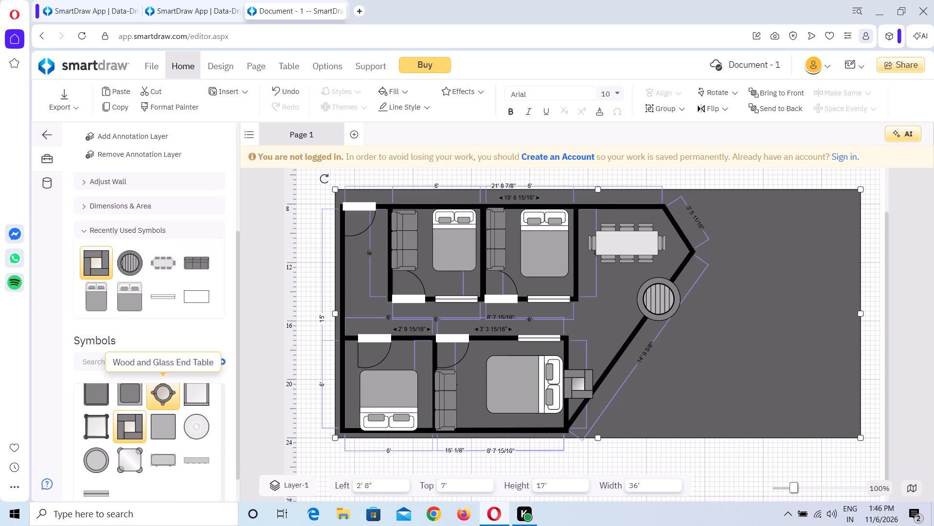
Place a 6 x 6 Room symbol in the lower right corner of the grey base, at Left 32', Top 17' 4".
{"action": "scroll", "coordinate": [149, 404], "scroll_direction": "up", "scroll_amount": 3}
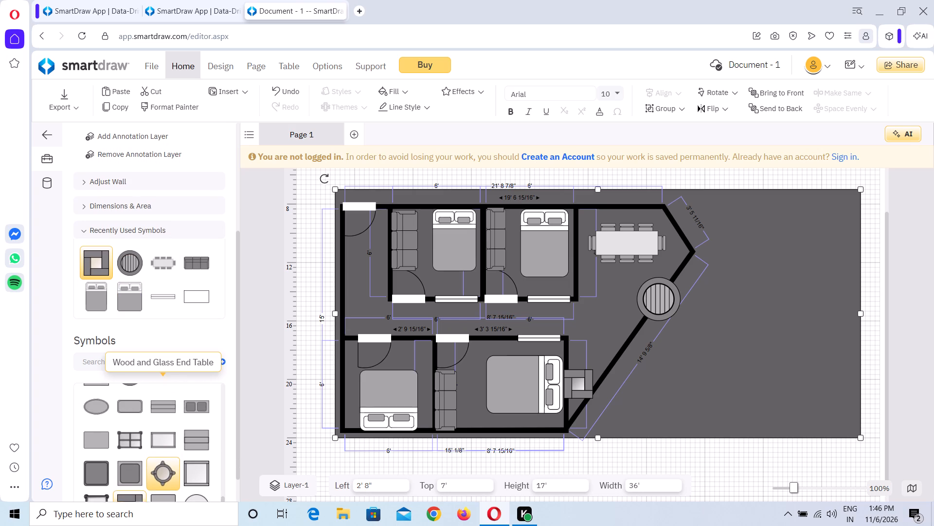
{"action": "scroll", "coordinate": [149, 404], "scroll_direction": "up", "scroll_amount": 6}
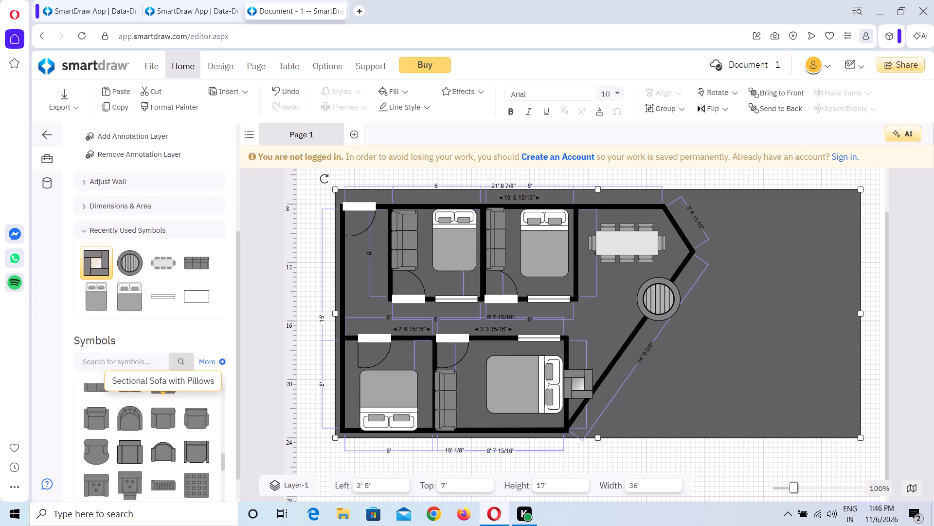
{"action": "scroll", "coordinate": [149, 404], "scroll_direction": "up", "scroll_amount": 2}
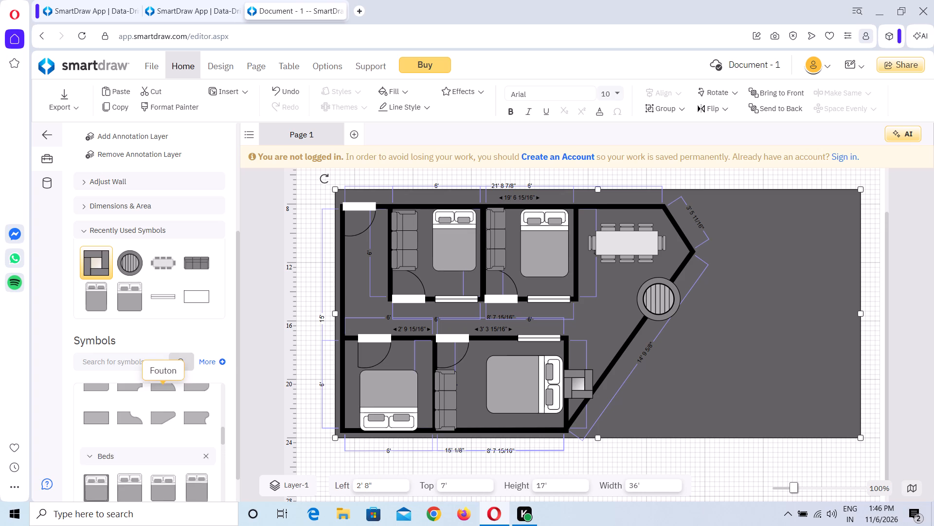
{"action": "scroll", "coordinate": [149, 404], "scroll_direction": "up", "scroll_amount": 3}
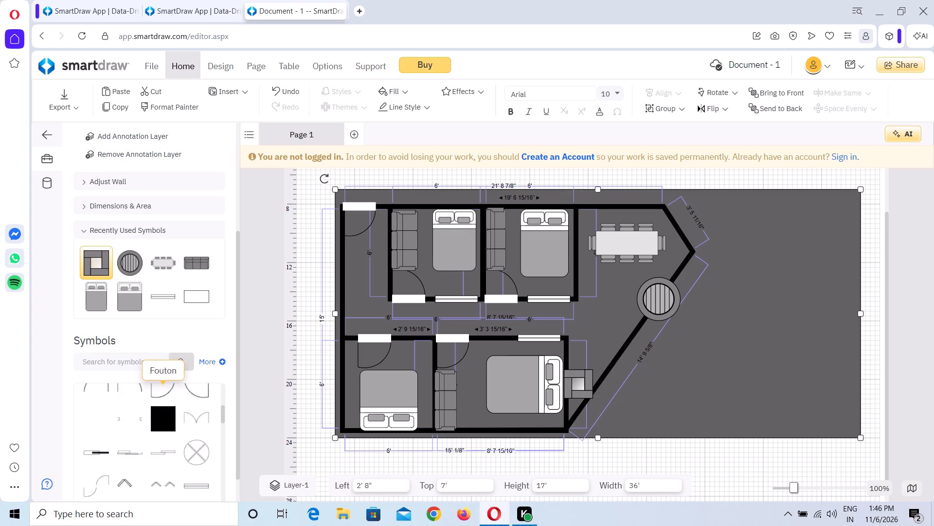
{"action": "scroll", "coordinate": [149, 404], "scroll_direction": "up", "scroll_amount": 3}
{"action": "scroll", "coordinate": [149, 404], "scroll_direction": "down", "scroll_amount": 1}
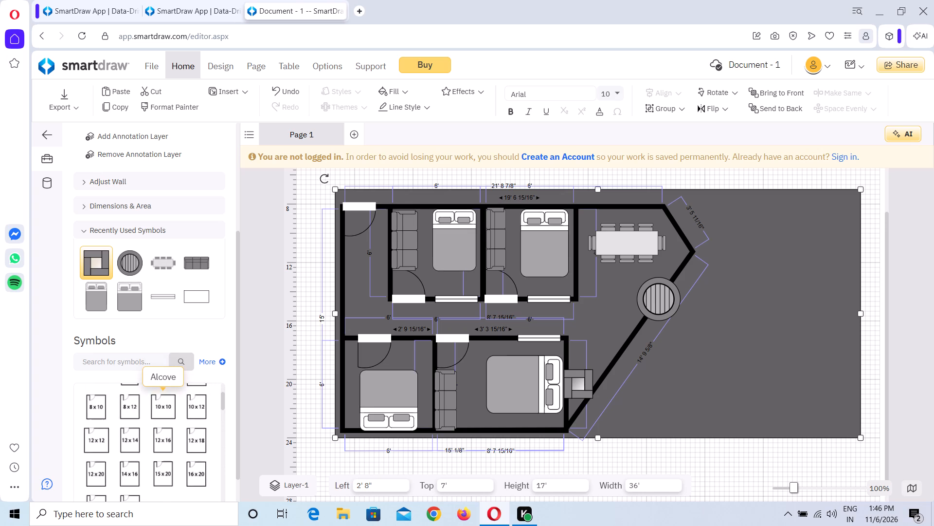
{"action": "scroll", "coordinate": [149, 404], "scroll_direction": "down", "scroll_amount": 2}
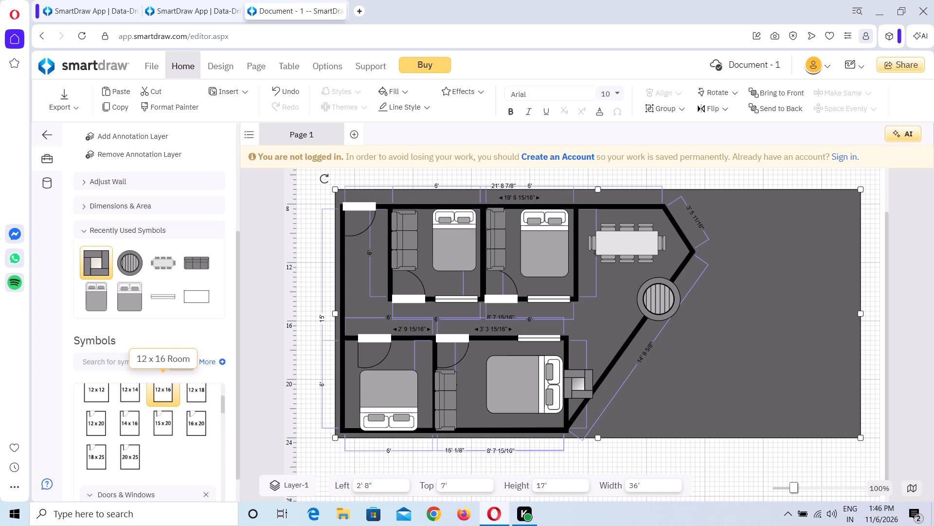
{"action": "scroll", "coordinate": [162, 399], "scroll_direction": "up", "scroll_amount": 4}
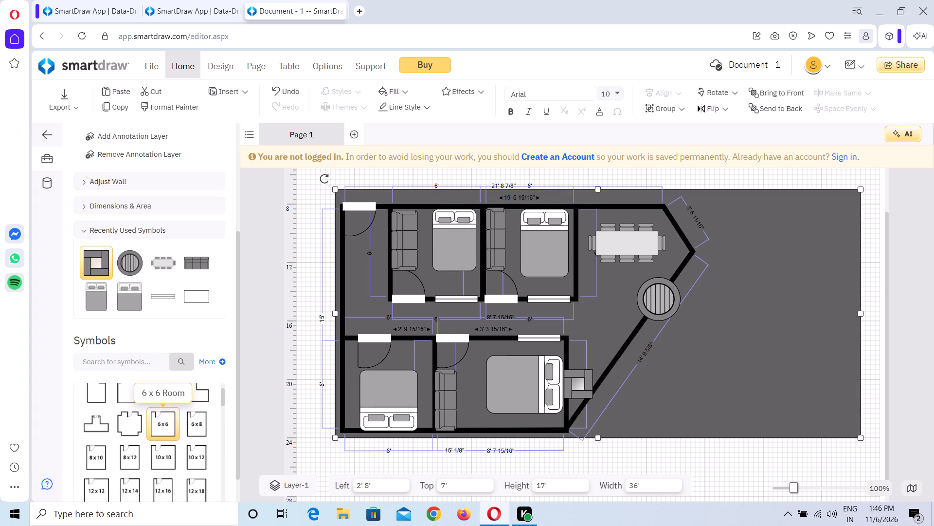
{"action": "left_click_drag", "start_coordinate": [161, 427], "coordinate": [647, 357]}
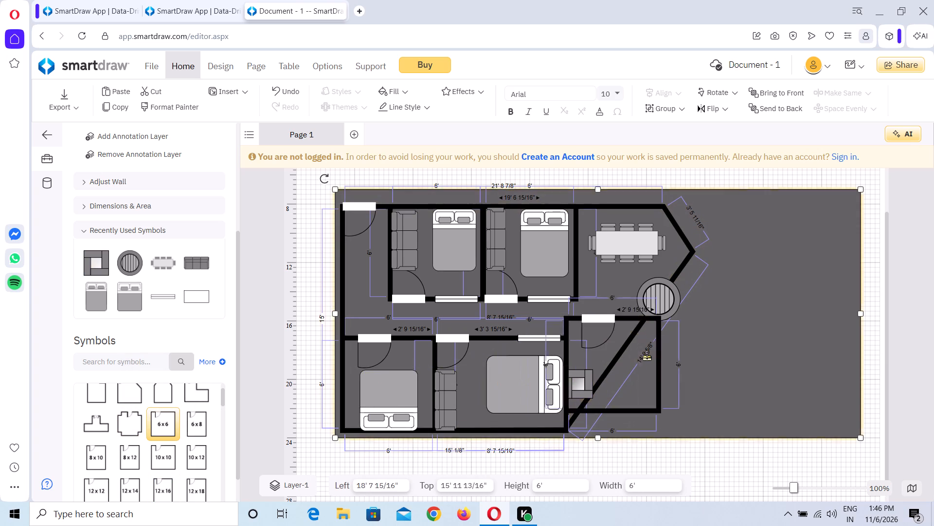
{"action": "left_click_drag", "start_coordinate": [647, 357], "coordinate": [681, 372]}
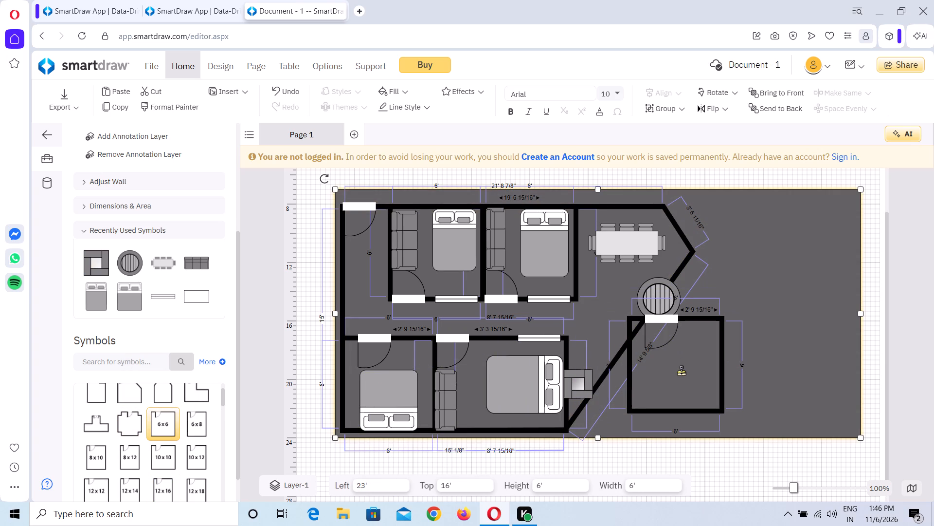
{"action": "left_click_drag", "start_coordinate": [681, 372], "coordinate": [753, 381]}
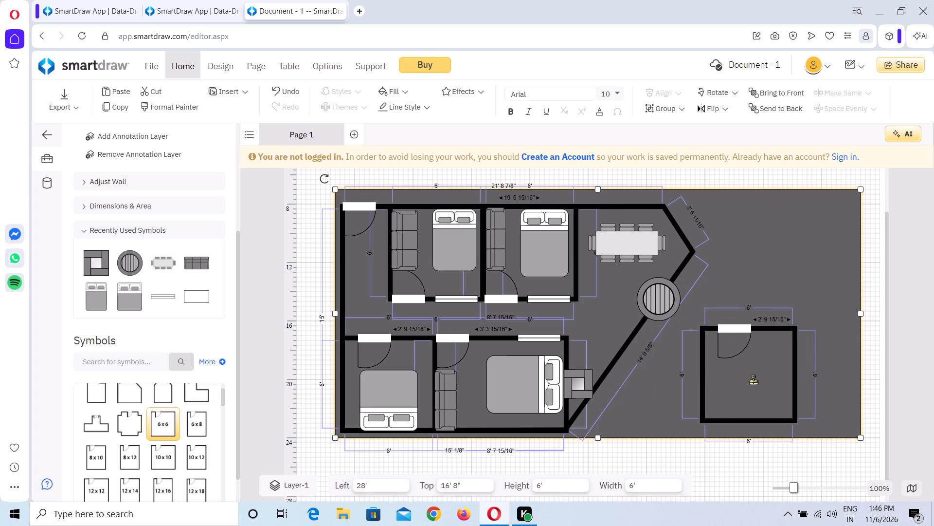
{"action": "left_click_drag", "start_coordinate": [753, 381], "coordinate": [806, 388]}
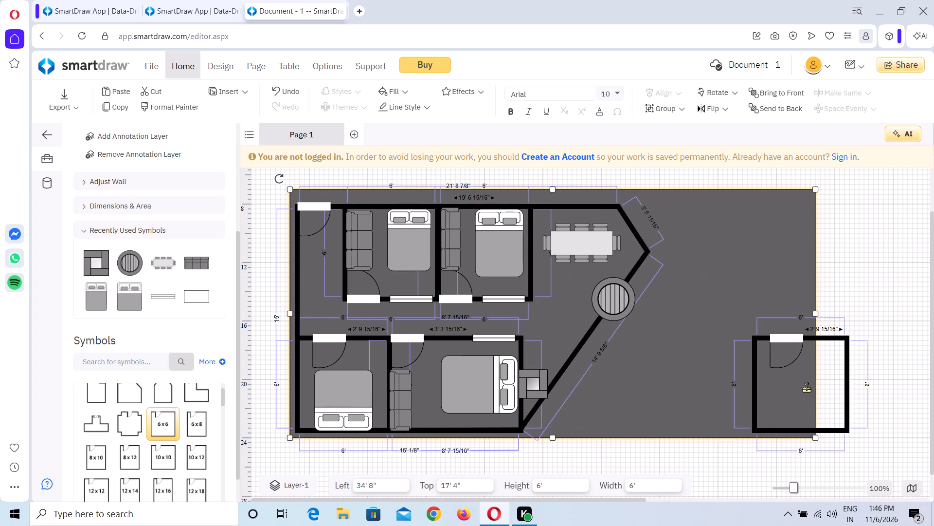
{"action": "left_click_drag", "start_coordinate": [806, 388], "coordinate": [766, 398]}
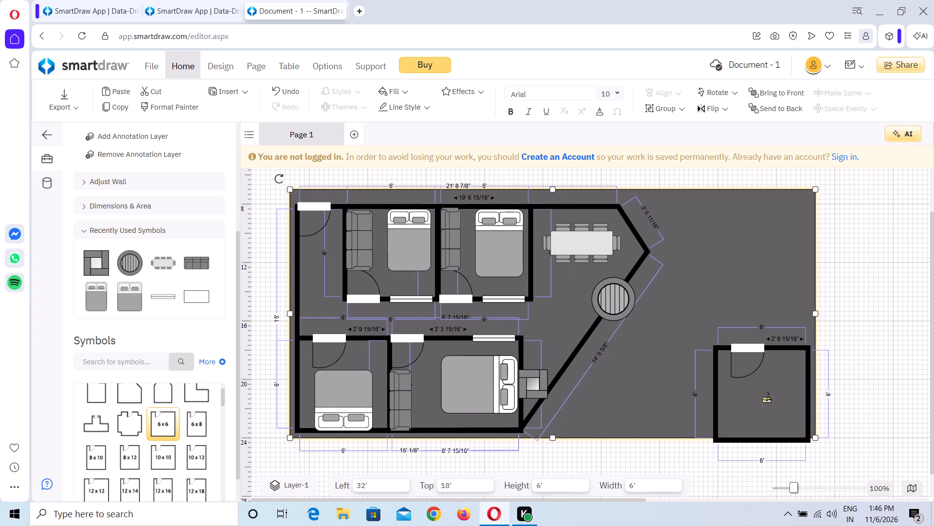
{"action": "left_click_drag", "start_coordinate": [766, 398], "coordinate": [766, 391]}
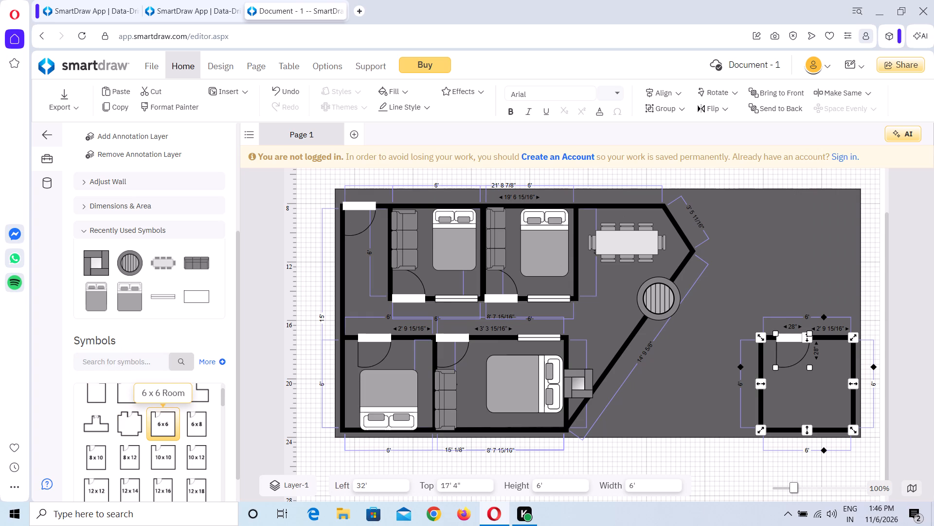
Place a second 6 x 6 Room against the left wall of the lower right corner room, at Left 25' 8", Top 17' 4".
{"action": "left_click_drag", "start_coordinate": [165, 427], "coordinate": [515, 407]}
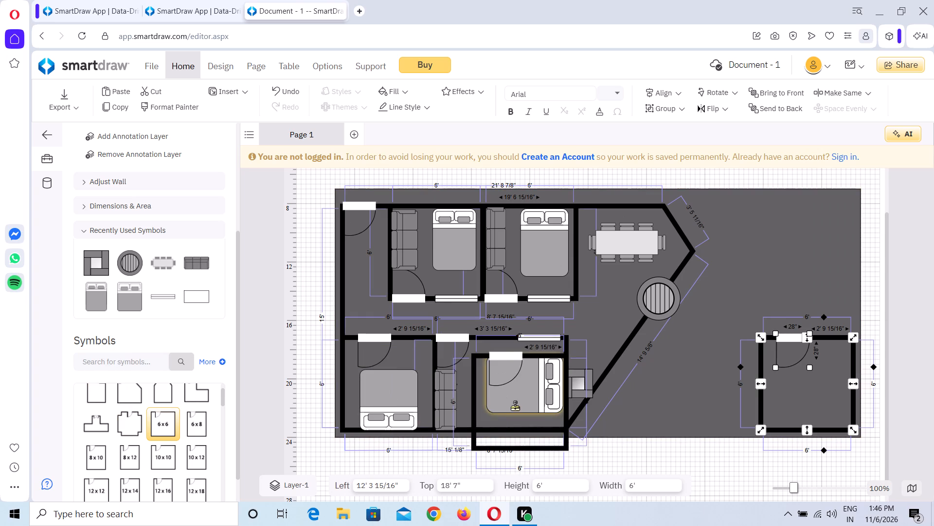
{"action": "left_click_drag", "start_coordinate": [515, 407], "coordinate": [698, 374]}
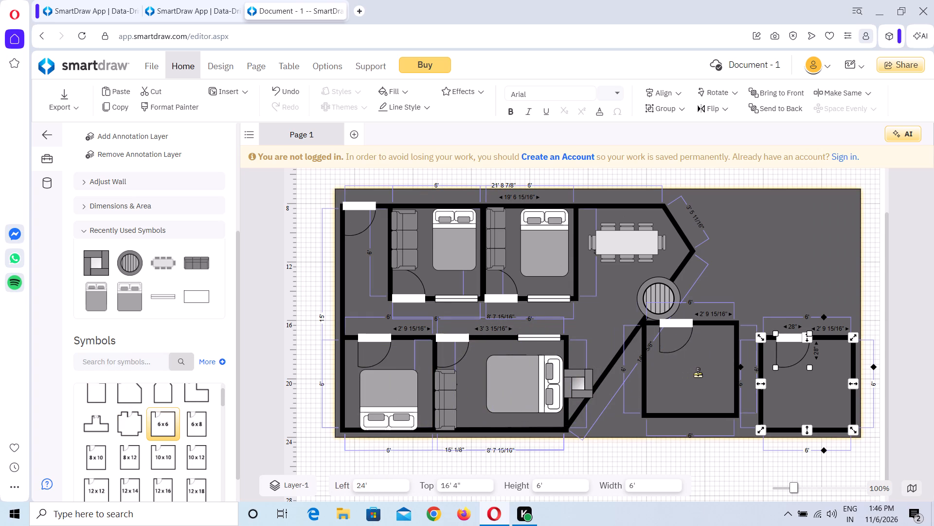
{"action": "left_click_drag", "start_coordinate": [698, 374], "coordinate": [714, 387]}
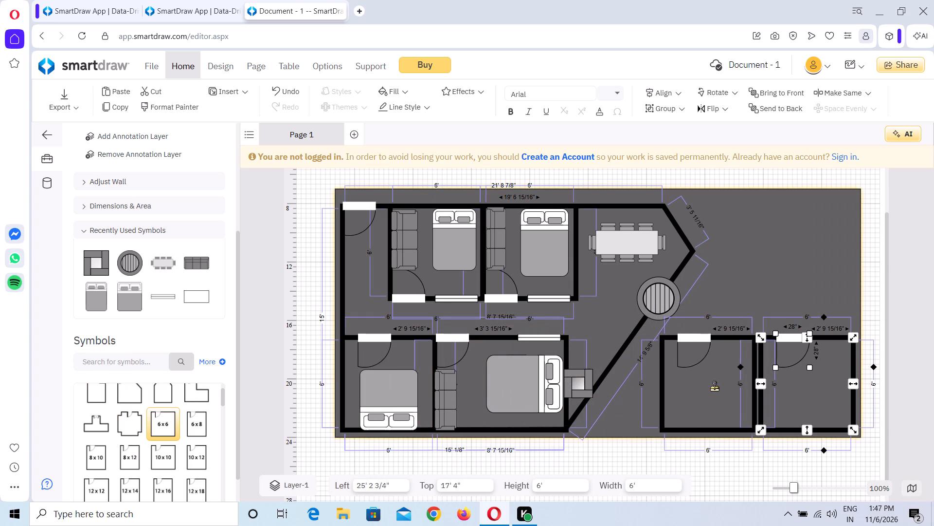
{"action": "left_click_drag", "start_coordinate": [714, 387], "coordinate": [716, 387]}
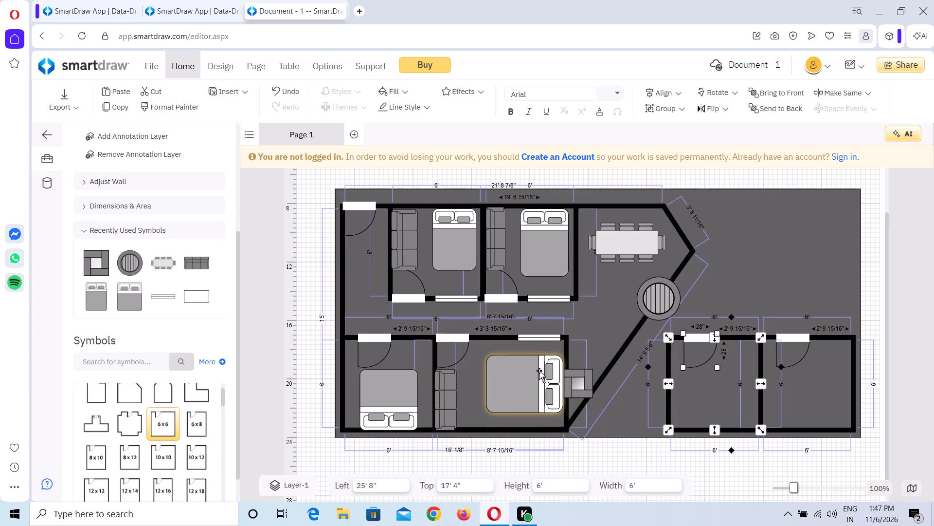
Place a third 6 x 6 Room in the upper right corner of the grey base, at Left 32', Top 7' 8".
{"action": "left_click_drag", "start_coordinate": [153, 418], "coordinate": [388, 382]}
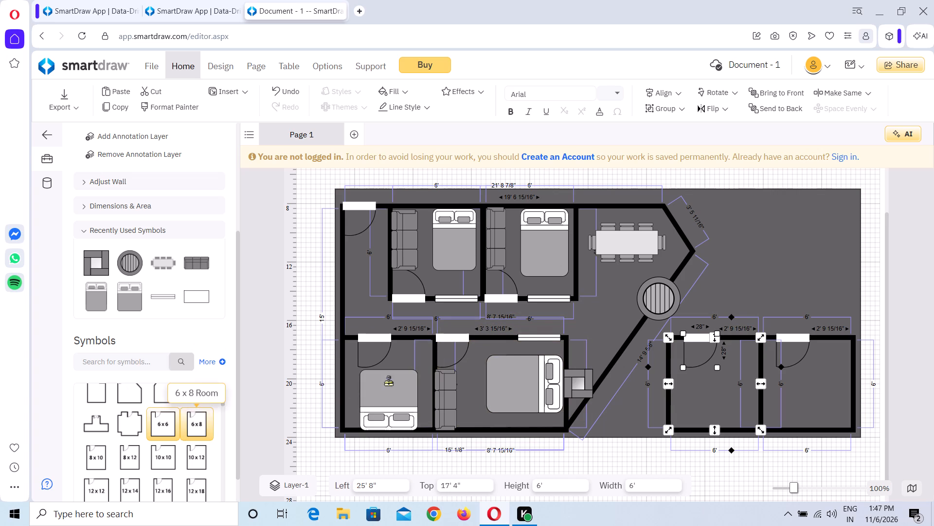
{"action": "left_click_drag", "start_coordinate": [388, 382], "coordinate": [711, 272]}
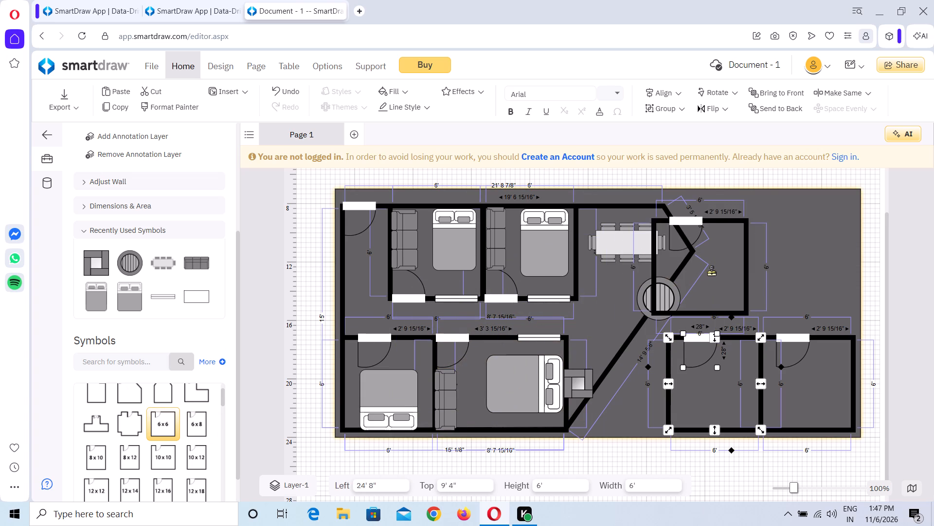
{"action": "left_click_drag", "start_coordinate": [711, 272], "coordinate": [799, 244]}
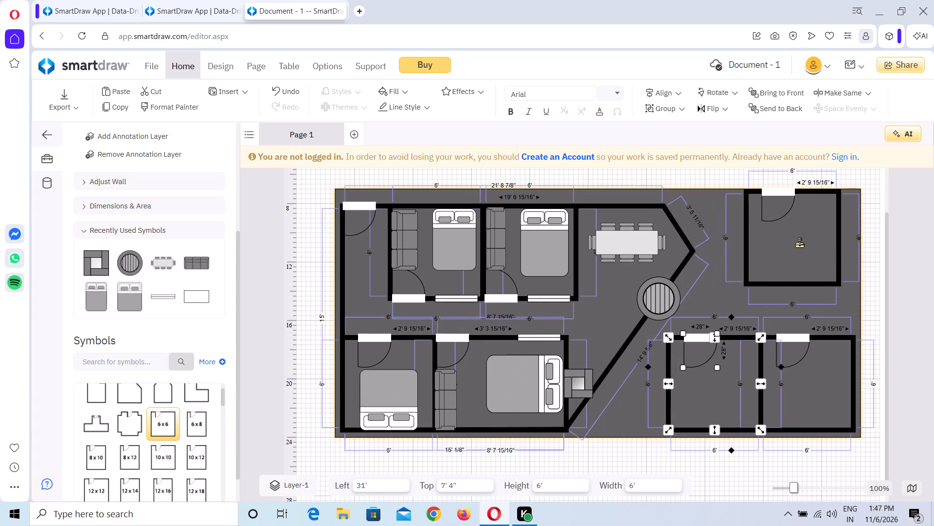
{"action": "left_click_drag", "start_coordinate": [799, 244], "coordinate": [782, 247]}
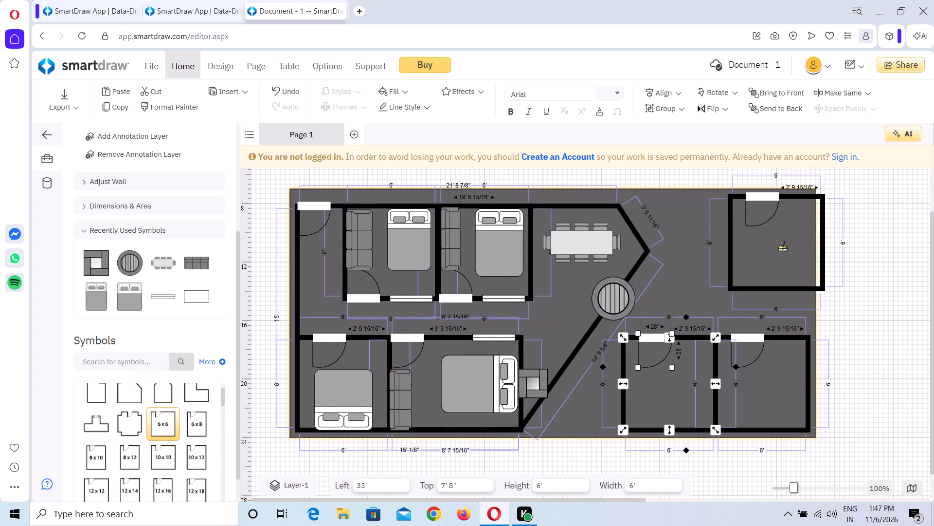
{"action": "left_click_drag", "start_coordinate": [782, 247], "coordinate": [769, 250]}
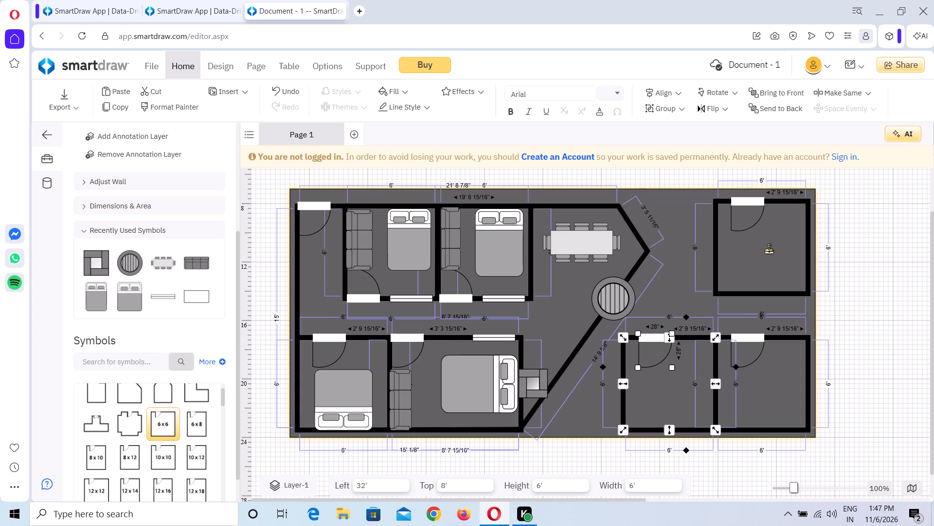
{"action": "left_click_drag", "start_coordinate": [769, 250], "coordinate": [769, 249]}
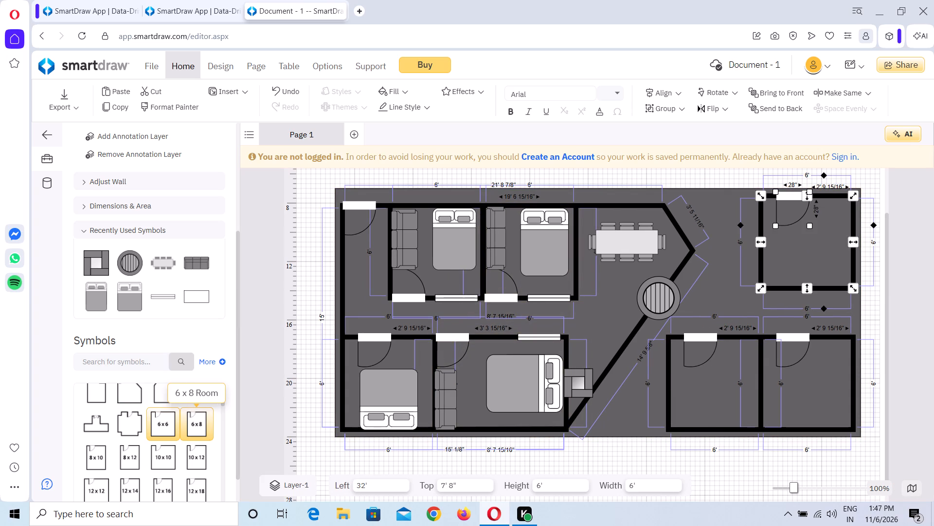
Place a 6 x 8 Room against the left wall of the upper right corner room, at Left 25' 8", Top 7' 8".
{"action": "left_click_drag", "start_coordinate": [194, 429], "coordinate": [423, 377]}
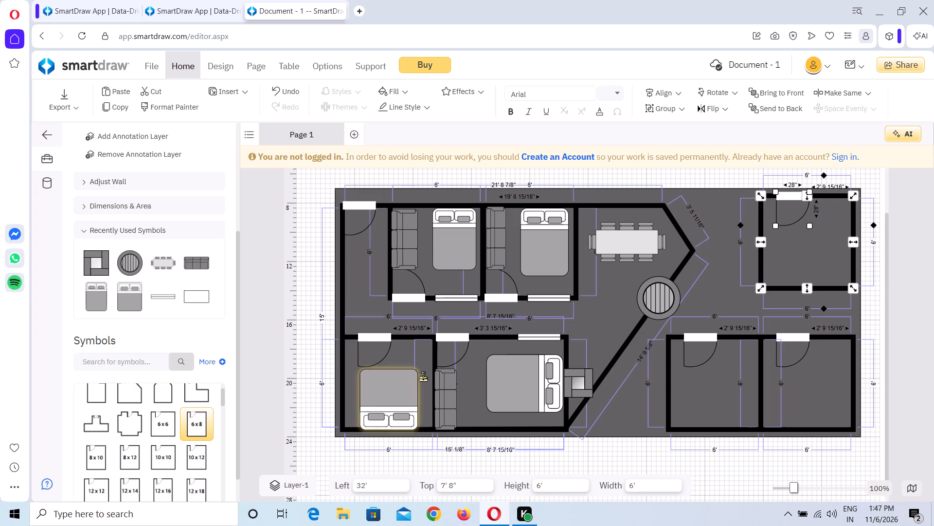
{"action": "left_click_drag", "start_coordinate": [423, 377], "coordinate": [633, 275]}
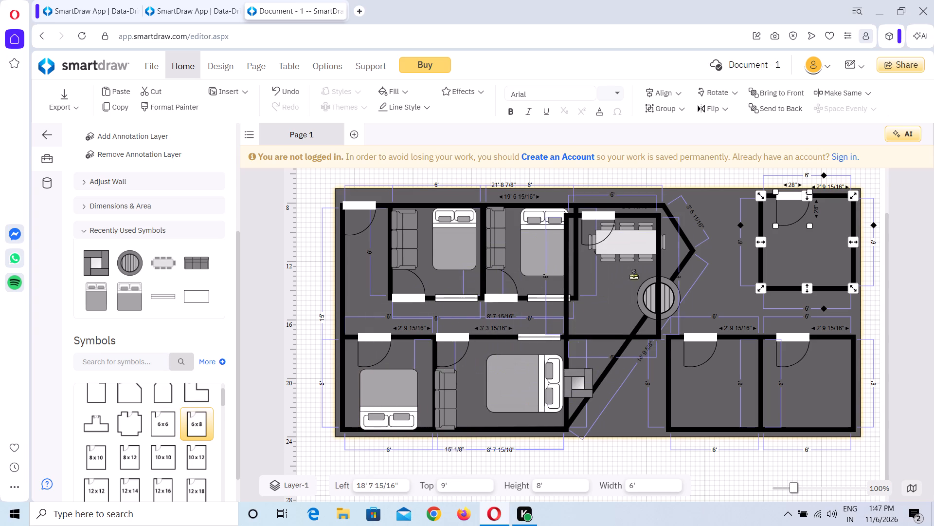
{"action": "left_click_drag", "start_coordinate": [633, 275], "coordinate": [707, 257]}
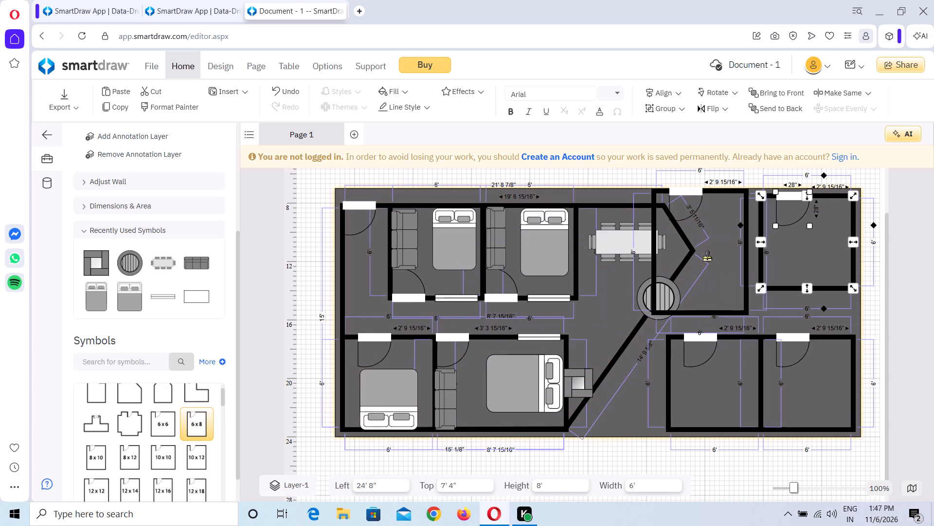
{"action": "left_click_drag", "start_coordinate": [707, 257], "coordinate": [711, 263]}
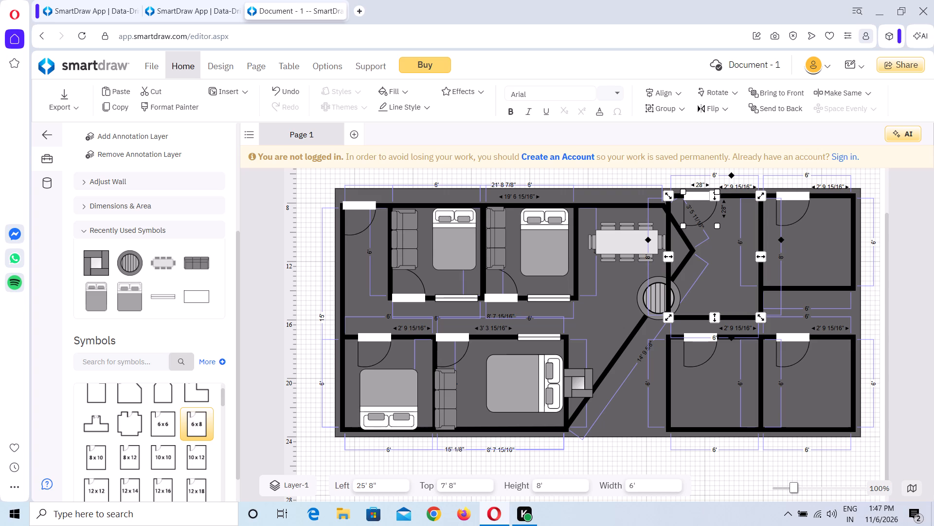
Shrink the 6 x 8 room beside the upper right corner room to about 6' 3/16" high and 3' 10 7/16" wide, keeping the shared wall.
{"action": "left_click_drag", "start_coordinate": [715, 318], "coordinate": [719, 290]}
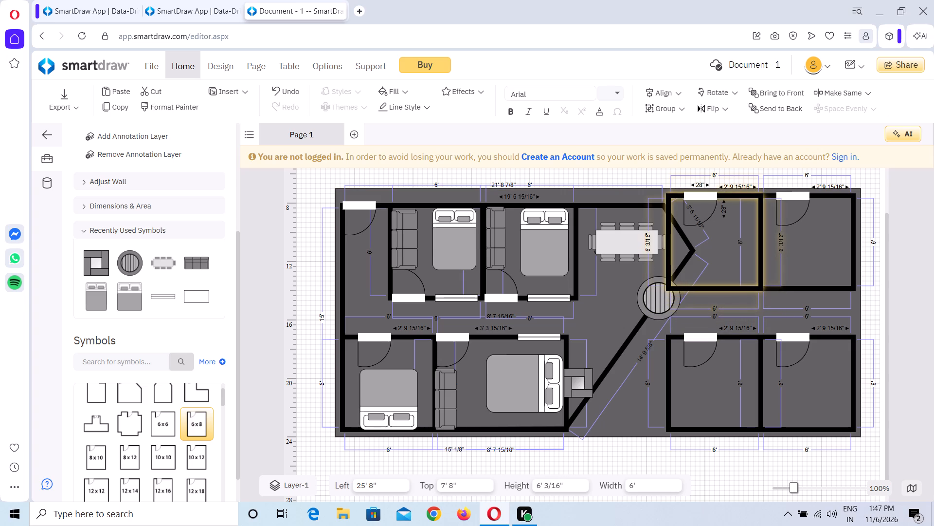
{"action": "left_click_drag", "start_coordinate": [719, 290], "coordinate": [714, 288]}
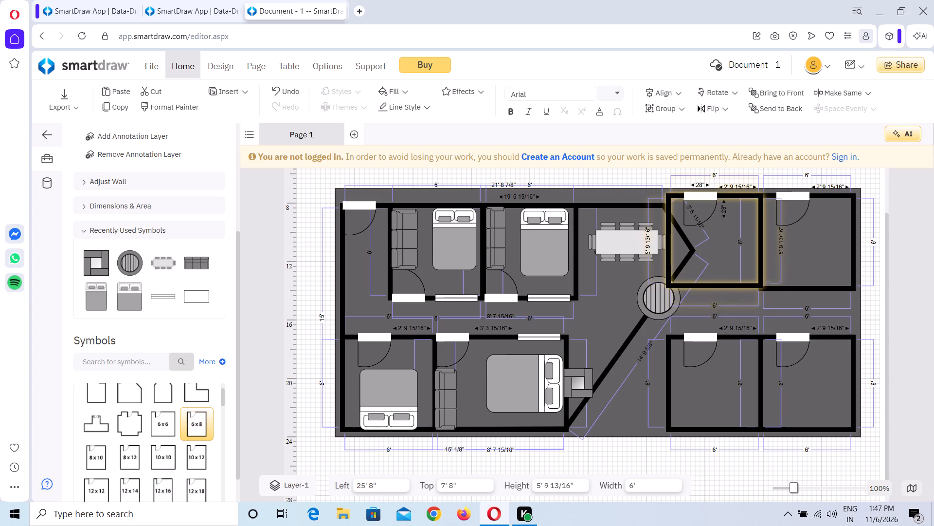
{"action": "left_click_drag", "start_coordinate": [714, 288], "coordinate": [714, 291]}
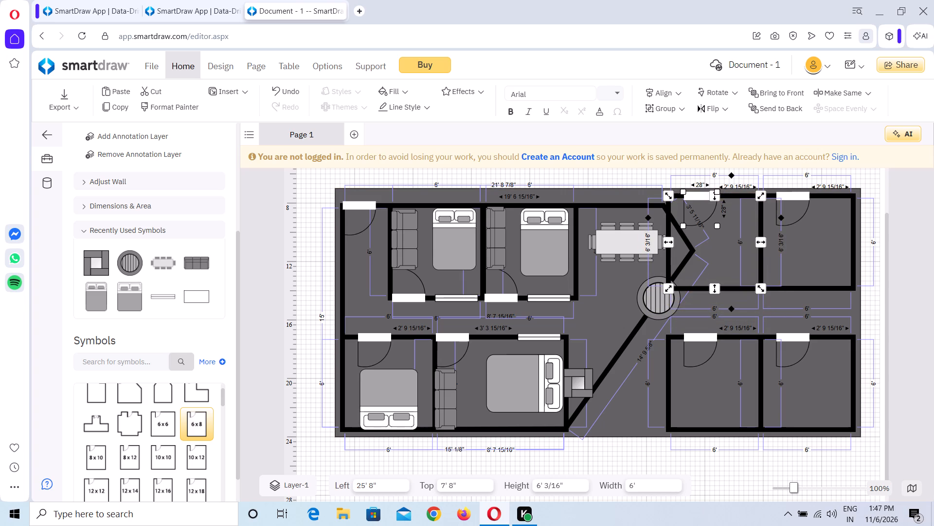
{"action": "left_click_drag", "start_coordinate": [670, 244], "coordinate": [686, 248]}
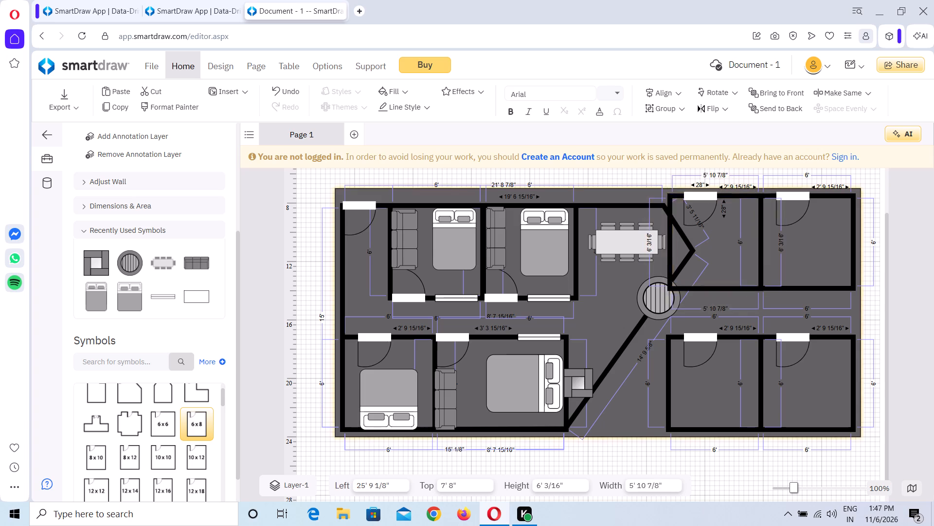
{"action": "left_click_drag", "start_coordinate": [686, 248], "coordinate": [702, 257]}
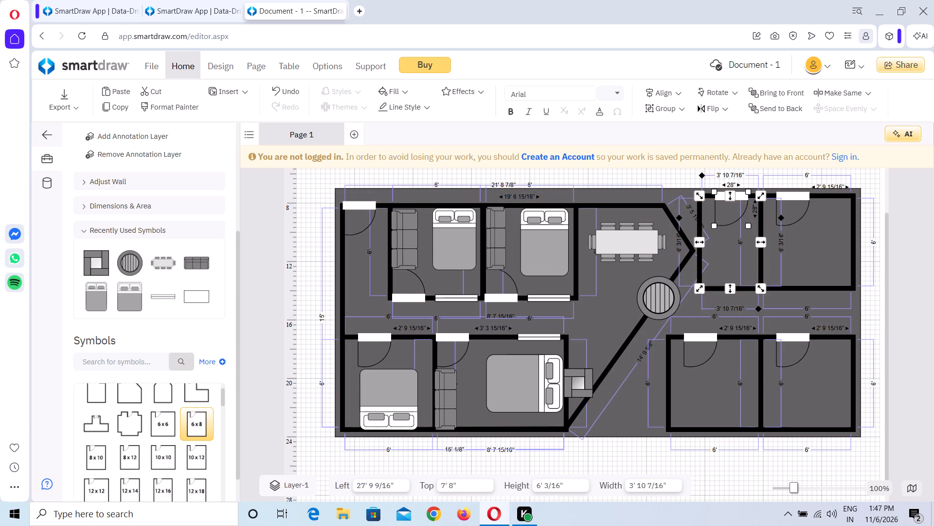
Find the Bathtubs & Showers category in the symbol library and expand it.
{"action": "scroll", "coordinate": [167, 433], "scroll_direction": "down", "scroll_amount": 2}
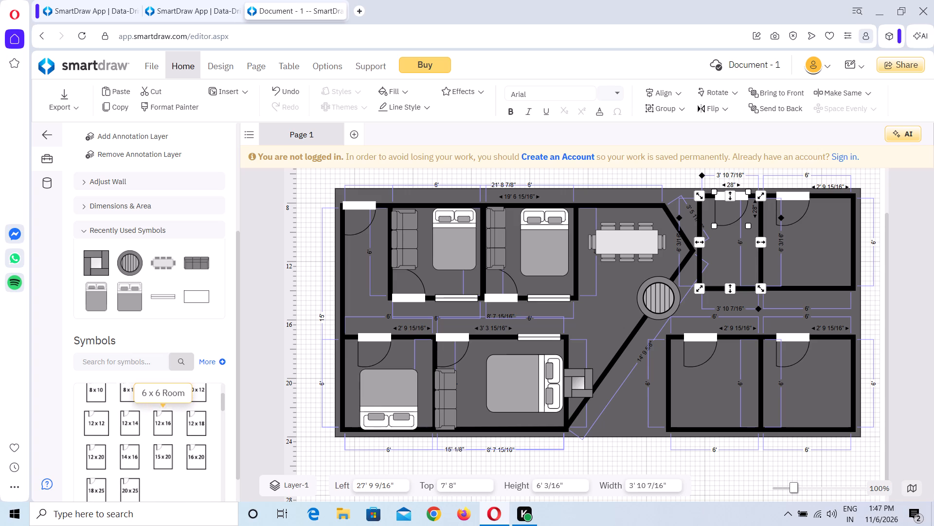
{"action": "scroll", "coordinate": [167, 433], "scroll_direction": "down", "scroll_amount": 3}
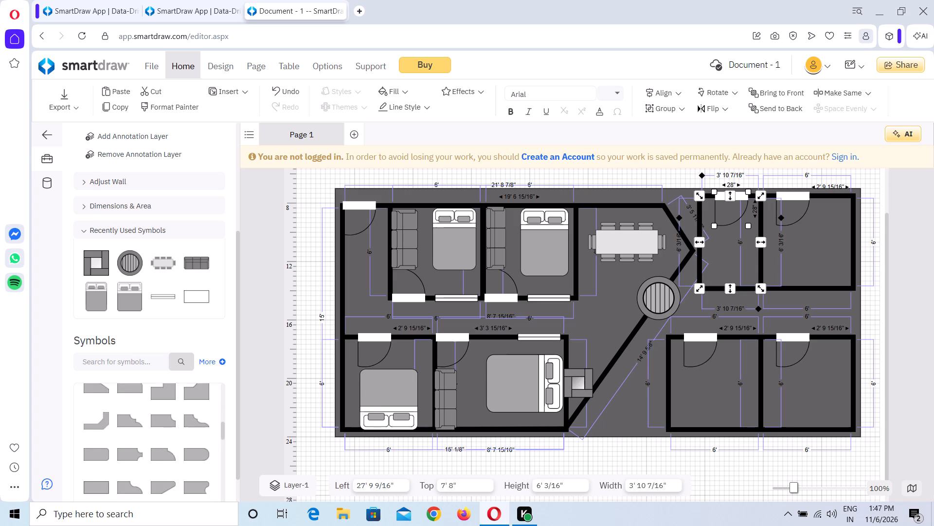
{"action": "scroll", "coordinate": [167, 433], "scroll_direction": "down", "scroll_amount": 1}
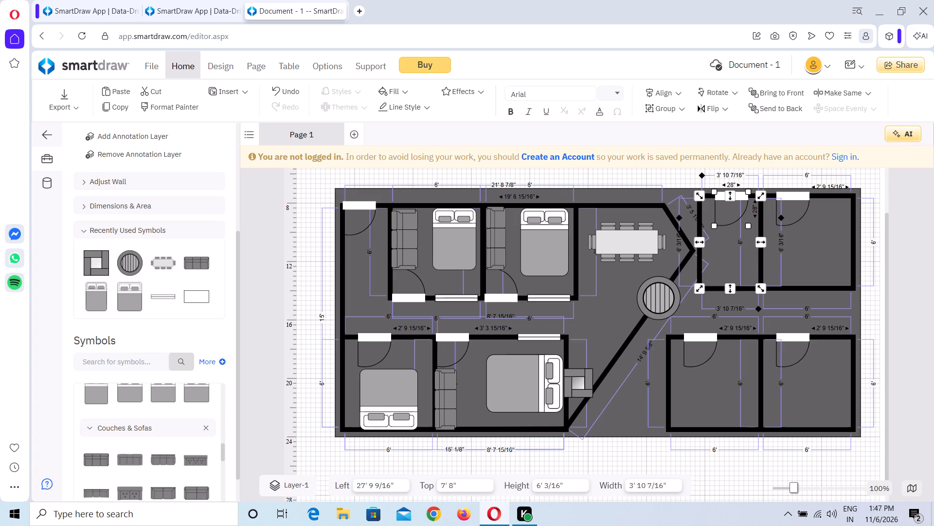
{"action": "scroll", "coordinate": [167, 433], "scroll_direction": "up", "scroll_amount": 1}
{"action": "scroll", "coordinate": [167, 433], "scroll_direction": "down", "scroll_amount": 2}
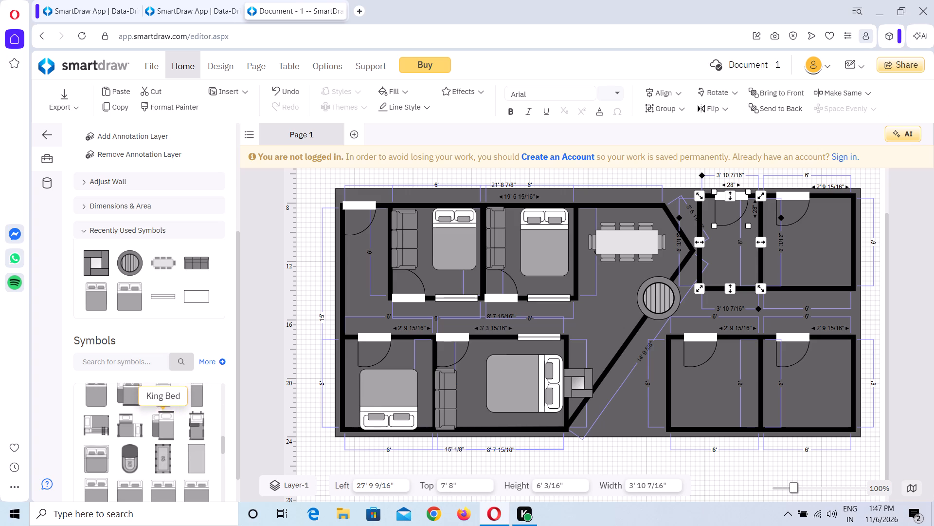
{"action": "scroll", "coordinate": [167, 433], "scroll_direction": "down", "scroll_amount": 1}
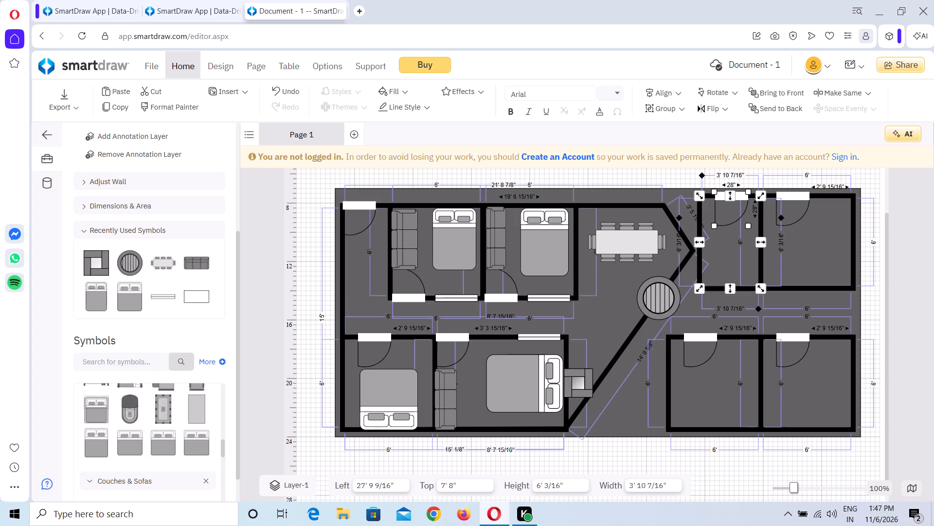
{"action": "scroll", "coordinate": [174, 478], "scroll_direction": "down", "scroll_amount": 1}
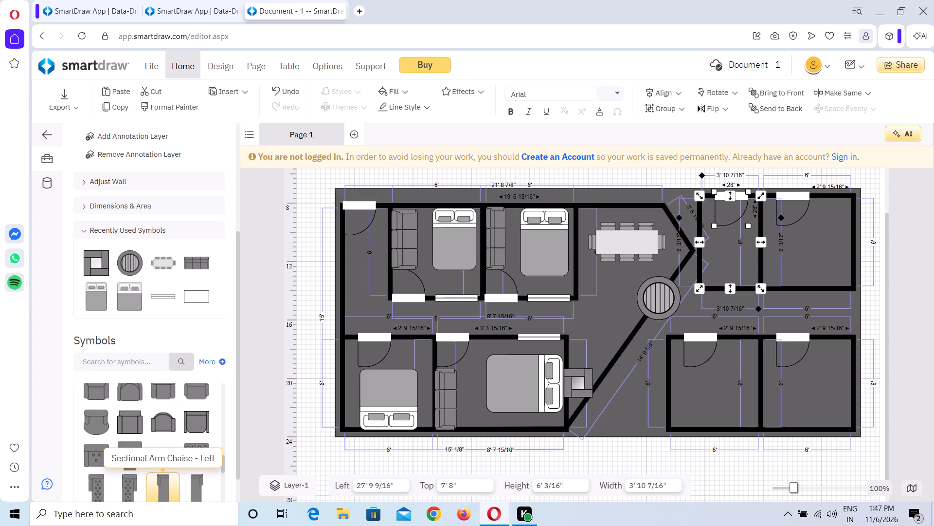
{"action": "scroll", "coordinate": [174, 478], "scroll_direction": "down", "scroll_amount": 4}
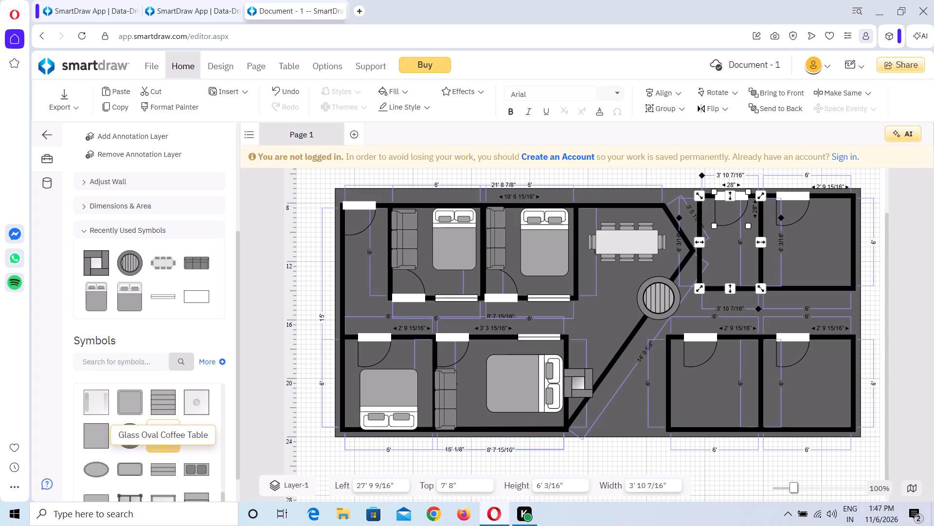
{"action": "scroll", "coordinate": [174, 478], "scroll_direction": "down", "scroll_amount": 3}
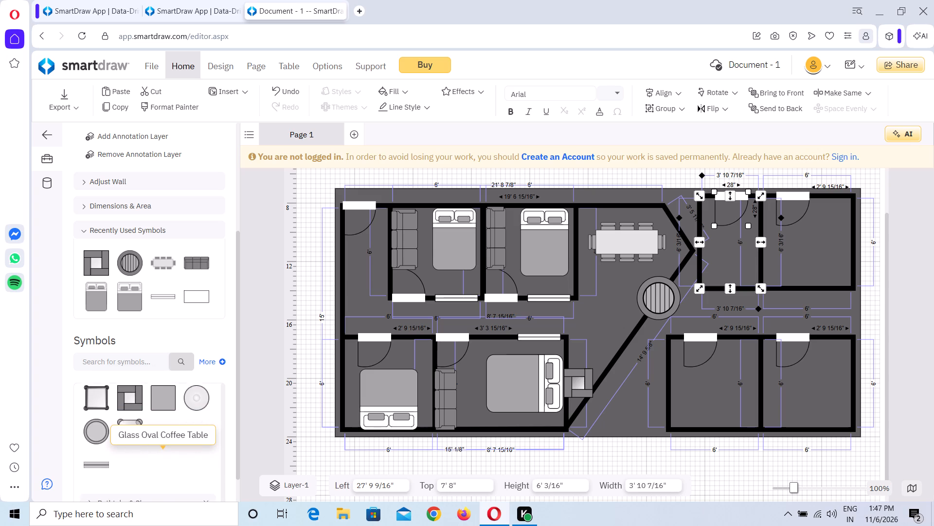
{"action": "scroll", "coordinate": [174, 478], "scroll_direction": "down", "scroll_amount": 1}
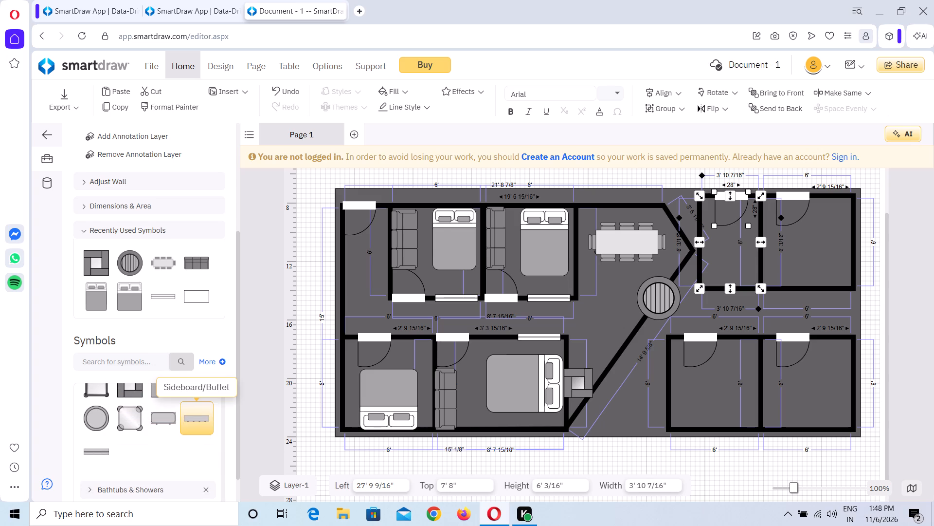
{"action": "scroll", "coordinate": [194, 433], "scroll_direction": "down", "scroll_amount": 2}
{"action": "left_click", "coordinate": [111, 460]}
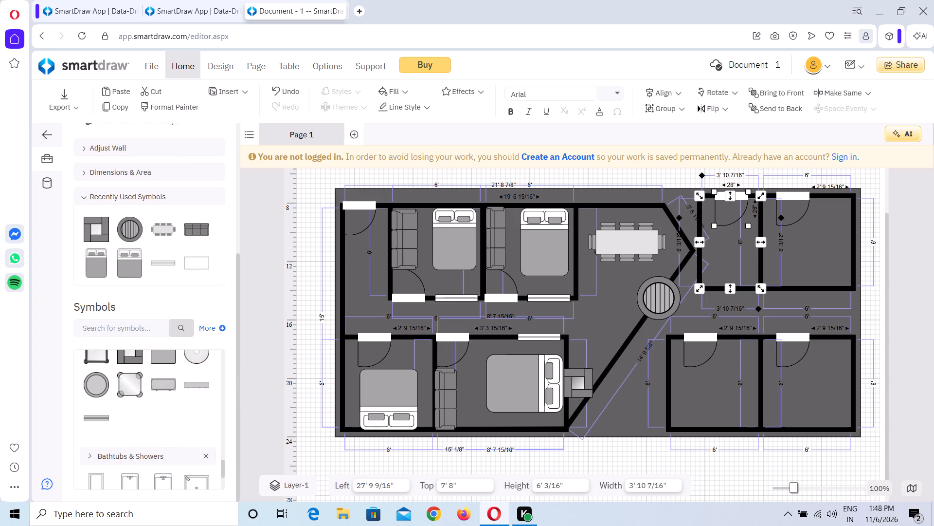
Place a bathtub symbol over the lower wall of the narrowed upper room, at Left 29', Top 11'.
{"action": "scroll", "coordinate": [169, 430], "scroll_direction": "down", "scroll_amount": 3}
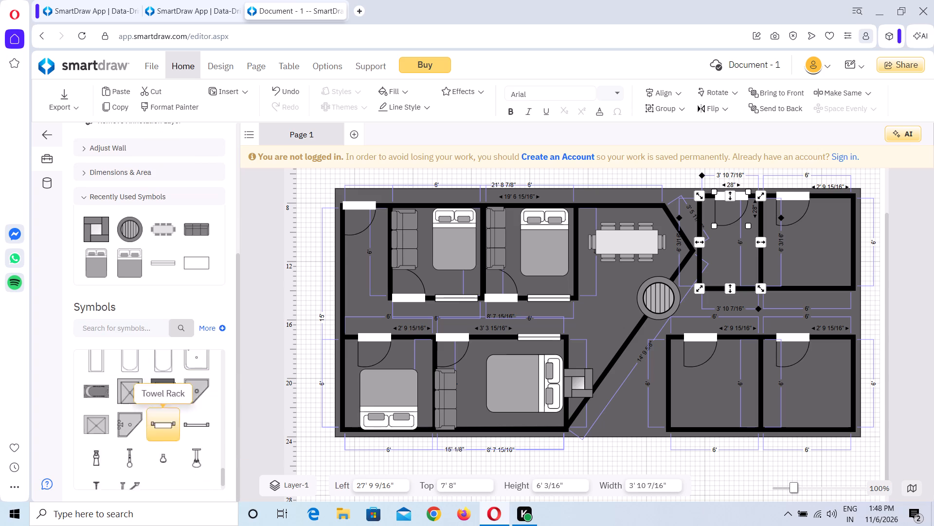
{"action": "scroll", "coordinate": [181, 395], "scroll_direction": "up", "scroll_amount": 2}
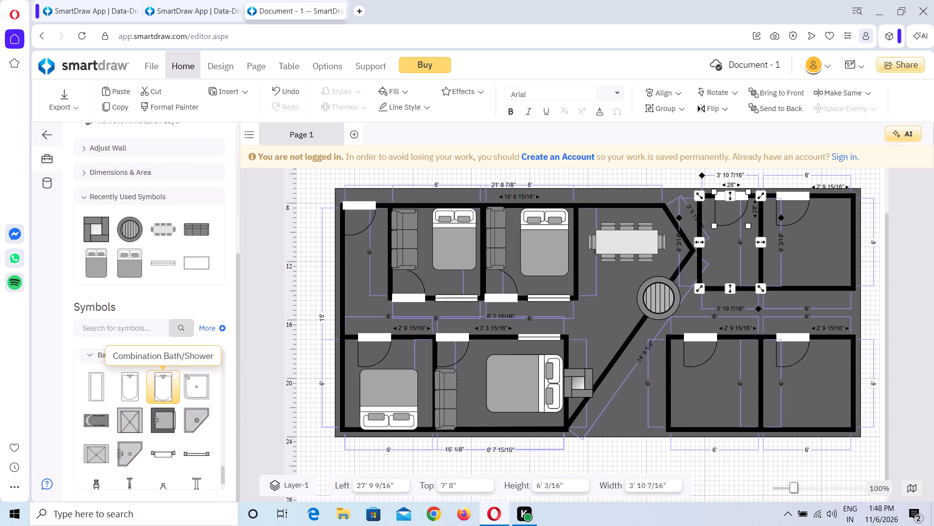
{"action": "left_click_drag", "start_coordinate": [131, 385], "coordinate": [449, 399]}
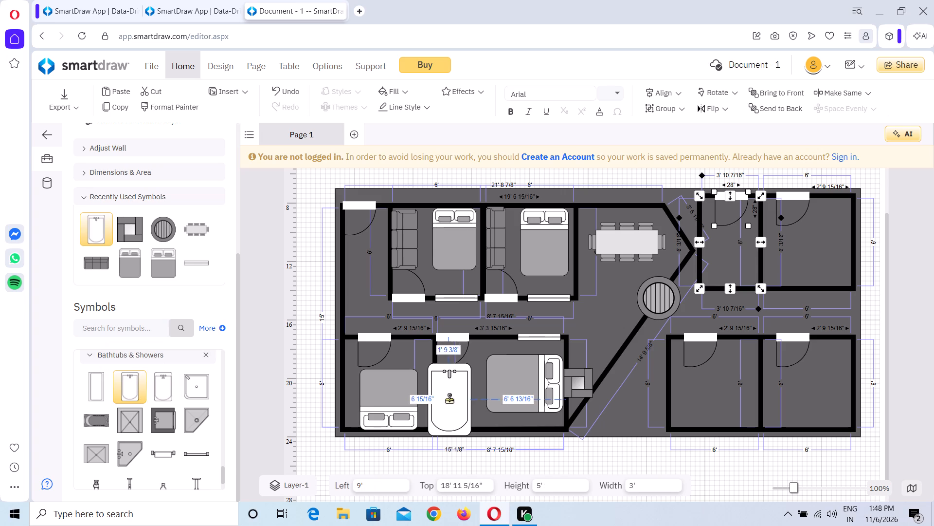
{"action": "left_click_drag", "start_coordinate": [449, 399], "coordinate": [764, 295]}
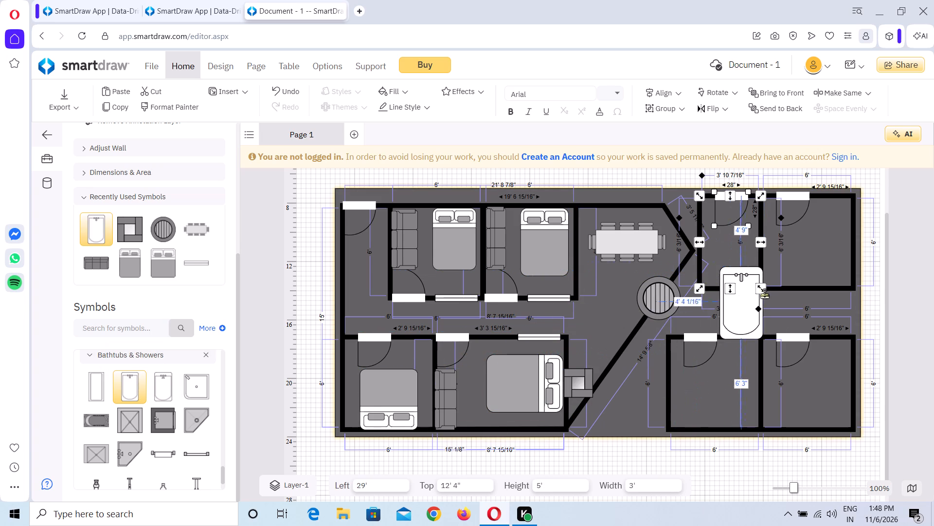
{"action": "left_click_drag", "start_coordinate": [764, 295], "coordinate": [702, 344]}
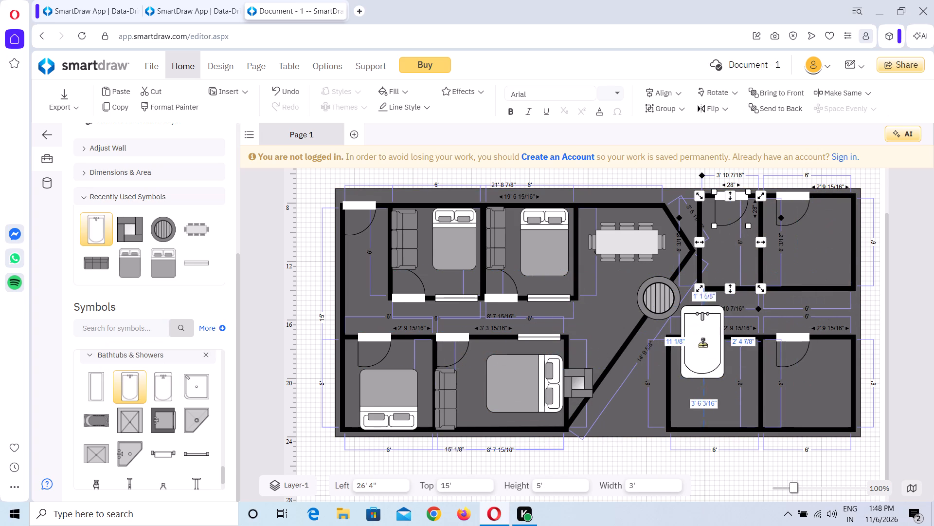
{"action": "left_click_drag", "start_coordinate": [702, 344], "coordinate": [740, 284]}
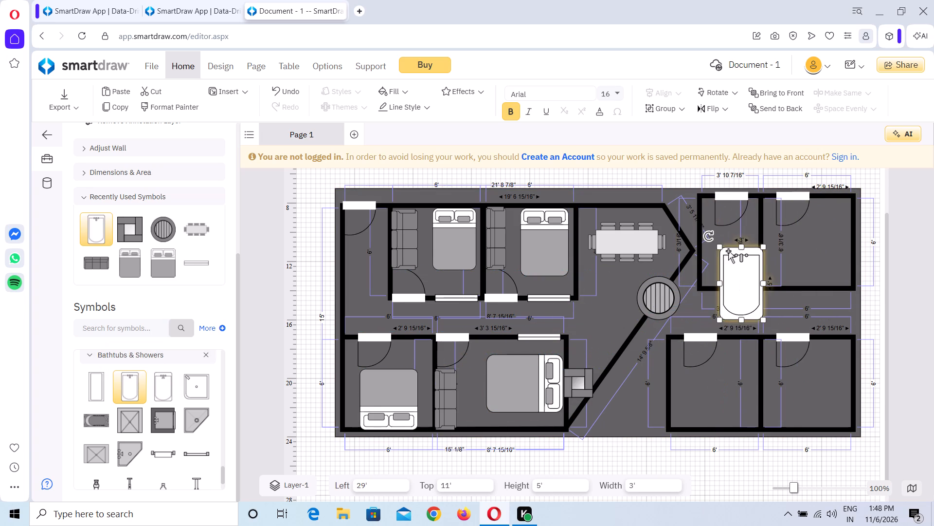
Rotate the bathtub half a turn so its tap end faces the bottom of the plan.
{"action": "left_click_drag", "start_coordinate": [711, 238], "coordinate": [740, 335]}
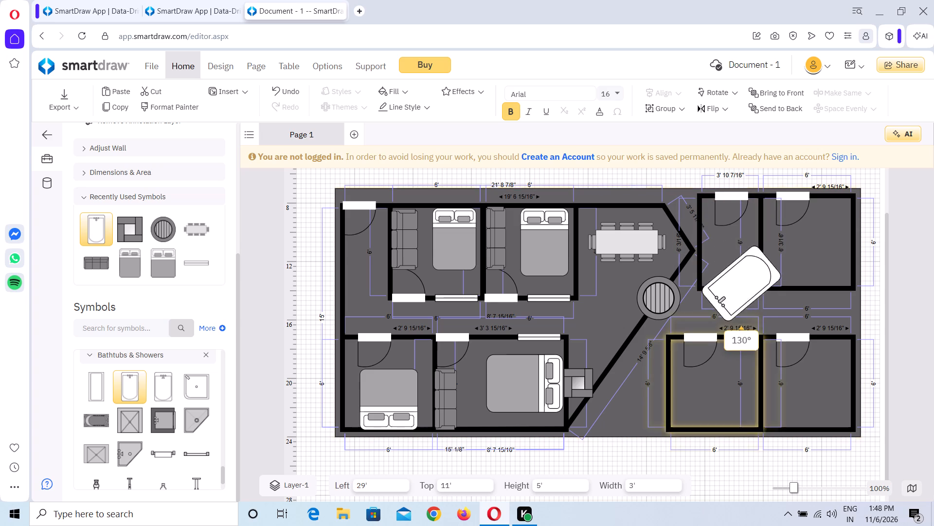
{"action": "left_click_drag", "start_coordinate": [740, 335], "coordinate": [780, 334]}
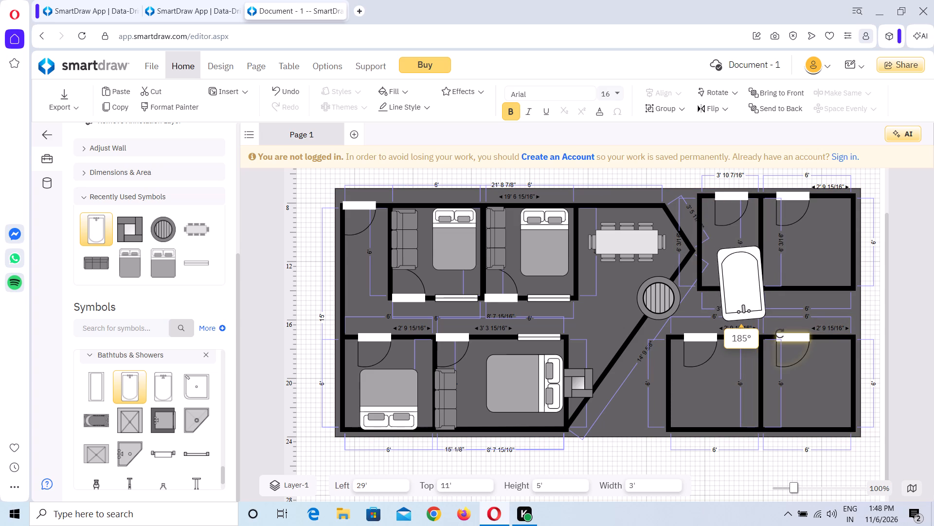
{"action": "left_click_drag", "start_coordinate": [780, 334], "coordinate": [776, 334]}
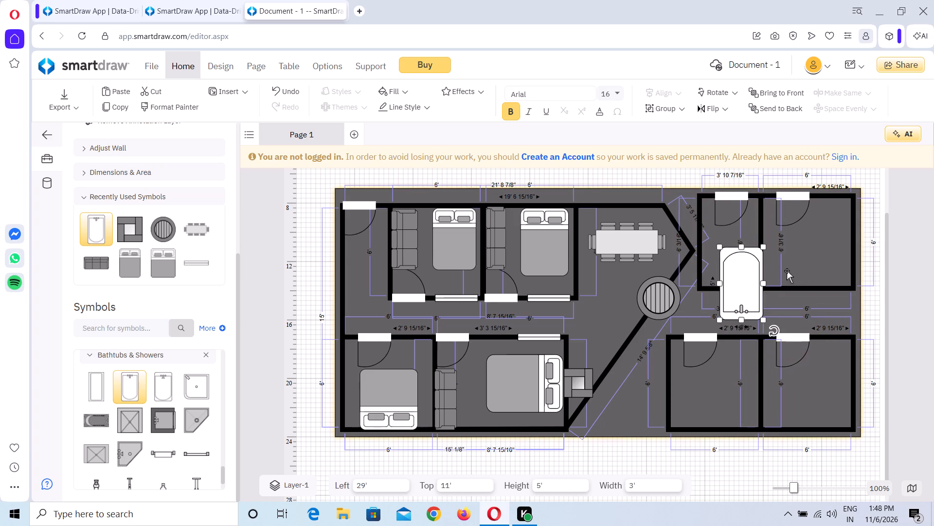
Shrink the bathtub to about 2' 4" x 3' 11 3/4" and move it into the narrow room's lower right corner, at Left 29' 4 1/4", Top 9' 8".
{"action": "left_click_drag", "start_coordinate": [764, 247], "coordinate": [754, 260]}
{"action": "left_click_drag", "start_coordinate": [740, 273], "coordinate": [747, 238]}
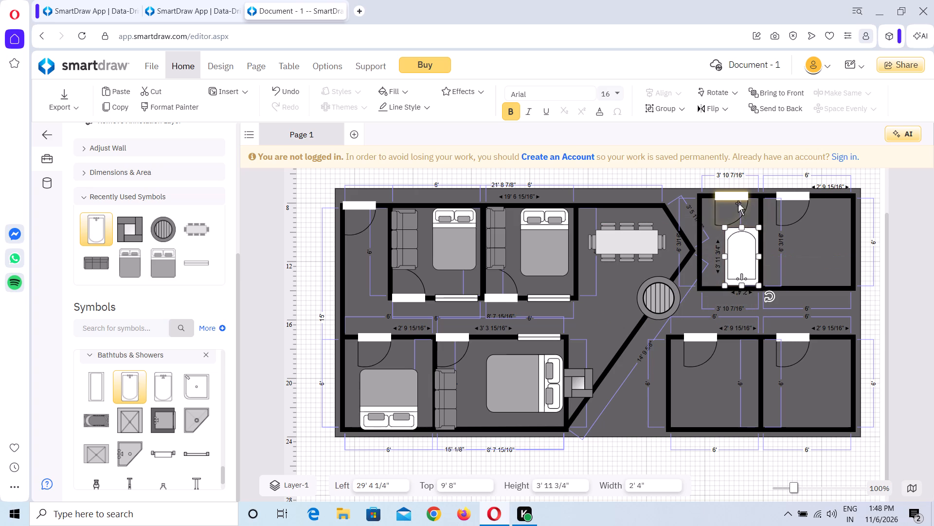
Move the narrow room's door from its upper wall to the left end of its lower wall, at about Left 325 15/16", Top 141 1/2".
{"action": "left_click", "coordinate": [733, 198]}
{"action": "left_click", "coordinate": [730, 207]}
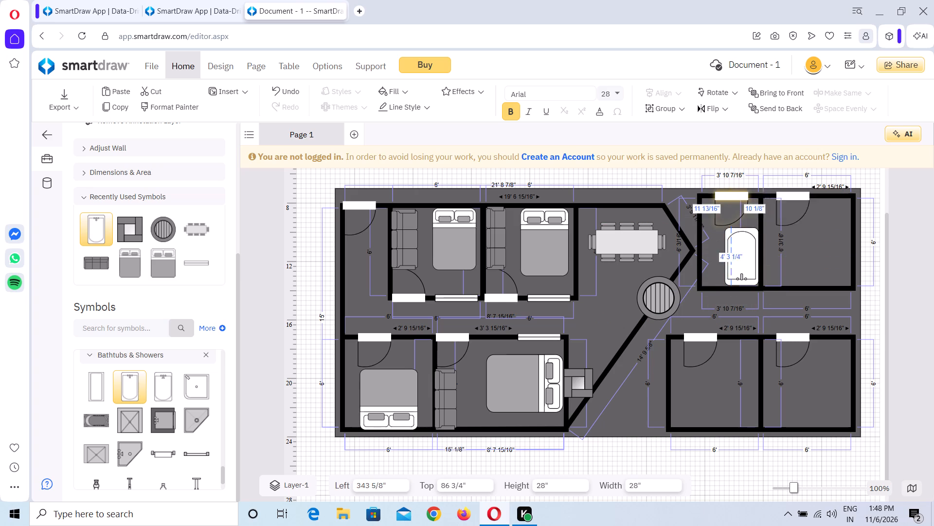
{"action": "left_click_drag", "start_coordinate": [729, 199], "coordinate": [708, 239]}
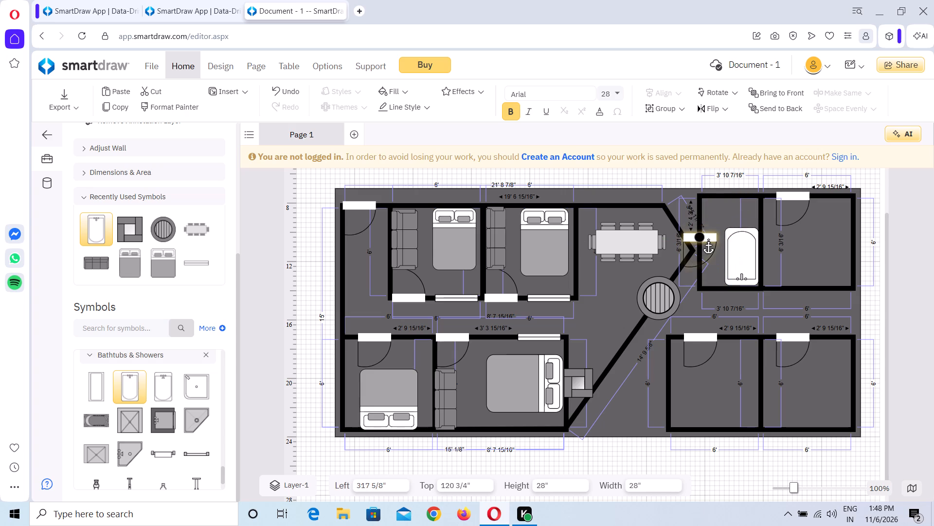
{"action": "left_click_drag", "start_coordinate": [708, 239], "coordinate": [706, 252]}
{"action": "left_click", "coordinate": [702, 247]}
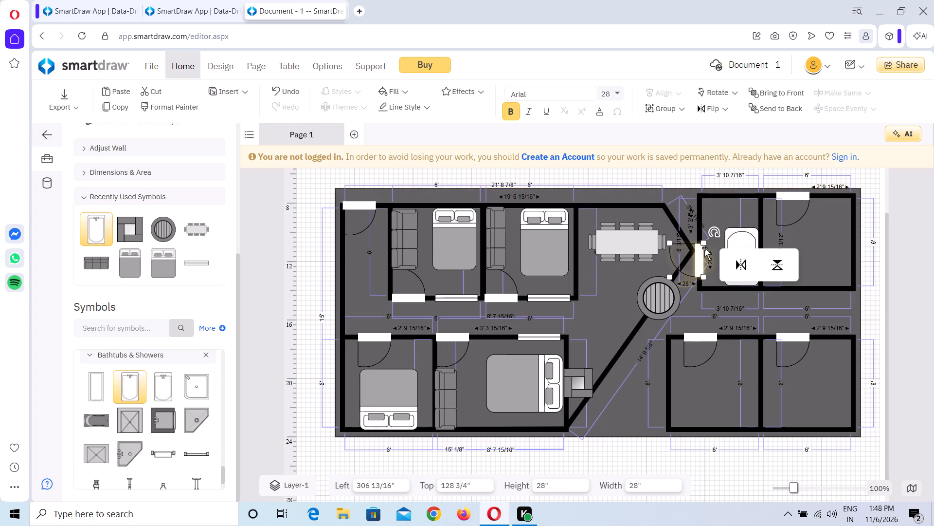
{"action": "left_click_drag", "start_coordinate": [701, 257], "coordinate": [710, 272]}
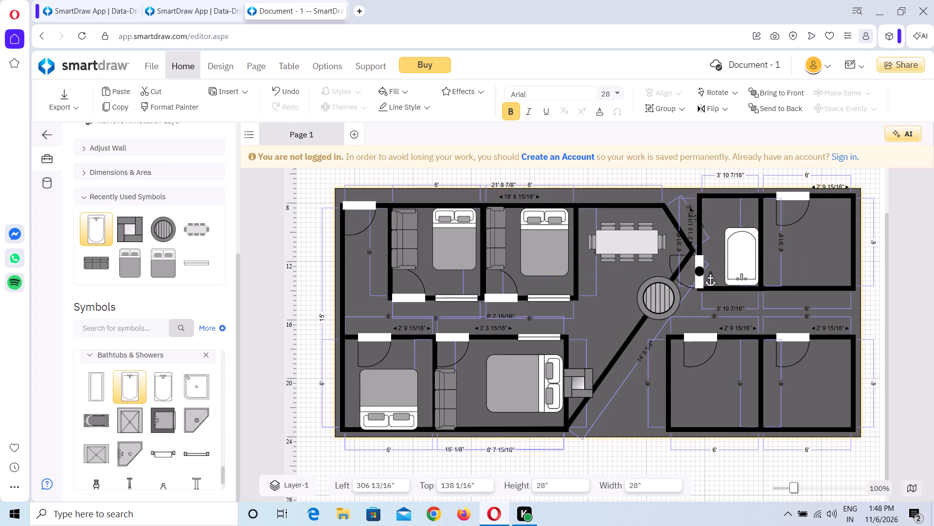
{"action": "left_click_drag", "start_coordinate": [710, 272], "coordinate": [718, 275]}
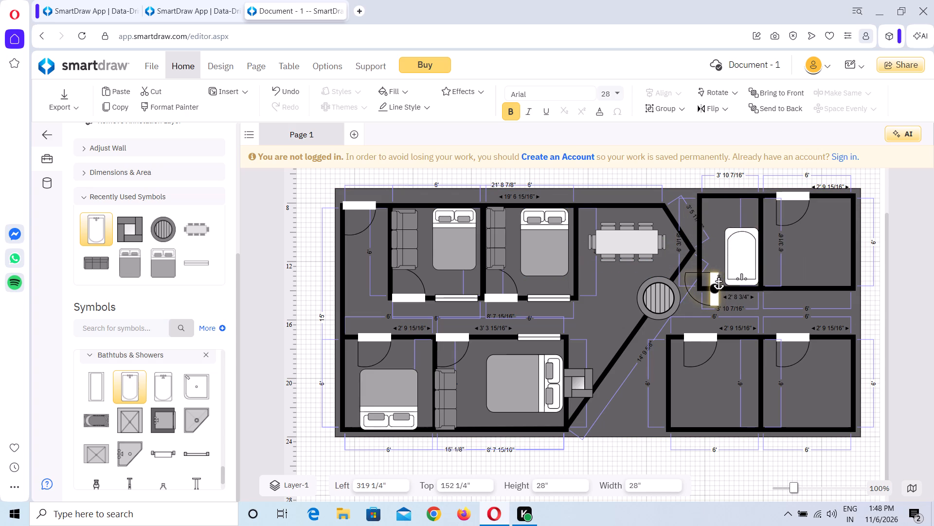
{"action": "left_click_drag", "start_coordinate": [718, 275], "coordinate": [718, 275]}
{"action": "left_click_drag", "start_coordinate": [706, 287], "coordinate": [712, 287]}
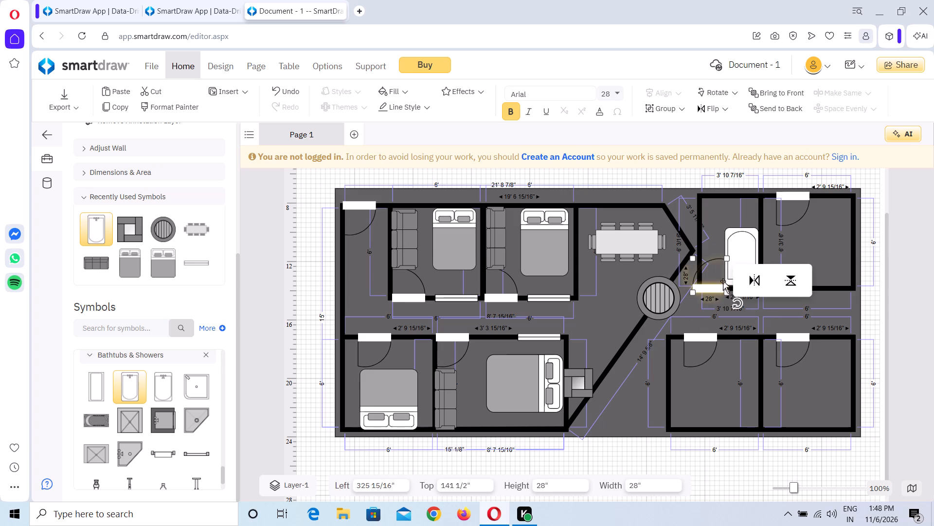
Shrink the bathtub to about 2' 1/4" x 2' 11 3/4" and move it against the narrow room's upper wall.
{"action": "left_click", "coordinate": [743, 244]}
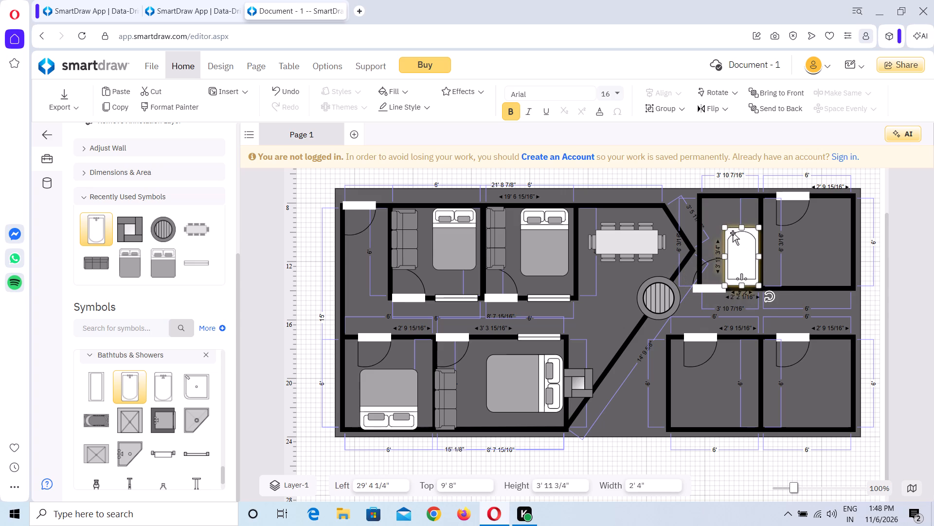
{"action": "left_click_drag", "start_coordinate": [725, 227], "coordinate": [734, 237]}
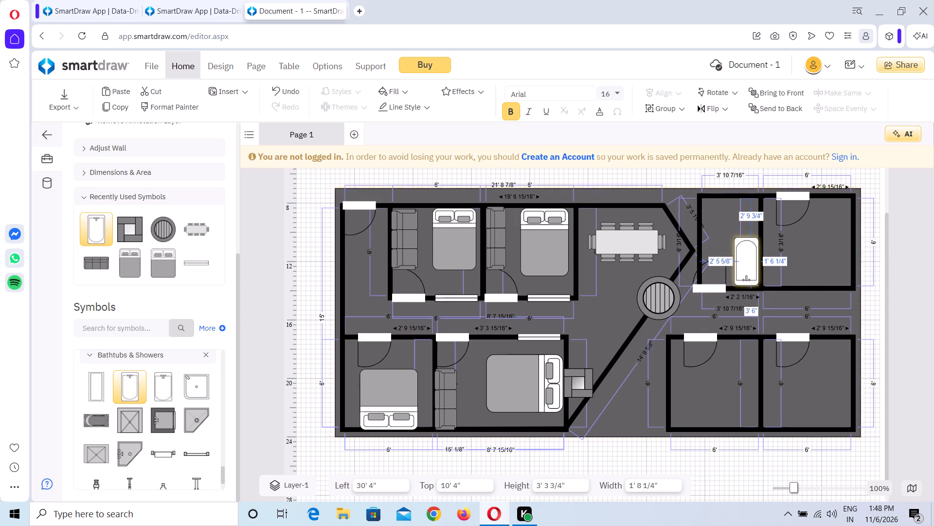
{"action": "left_click_drag", "start_coordinate": [734, 237], "coordinate": [731, 241]}
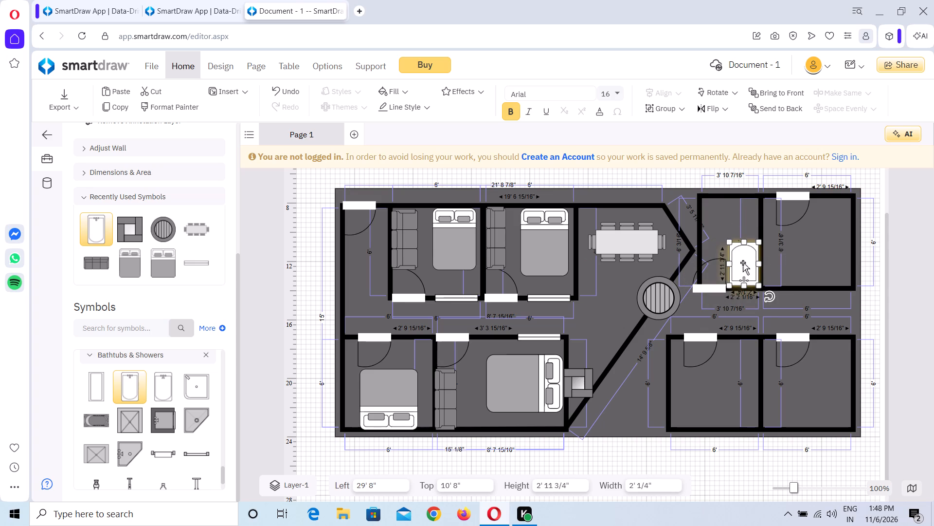
{"action": "left_click_drag", "start_coordinate": [736, 271], "coordinate": [733, 228]}
Shift the narrow room's door along its lower wall to about Left 330 1/16", Top 141 1/2".
{"action": "left_click_drag", "start_coordinate": [711, 290], "coordinate": [718, 289]}
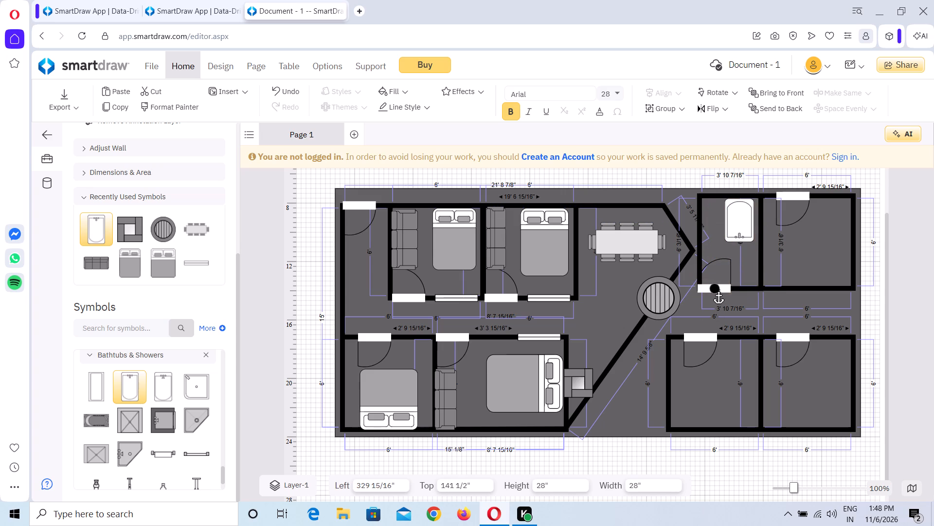
{"action": "left_click_drag", "start_coordinate": [718, 289], "coordinate": [718, 289]}
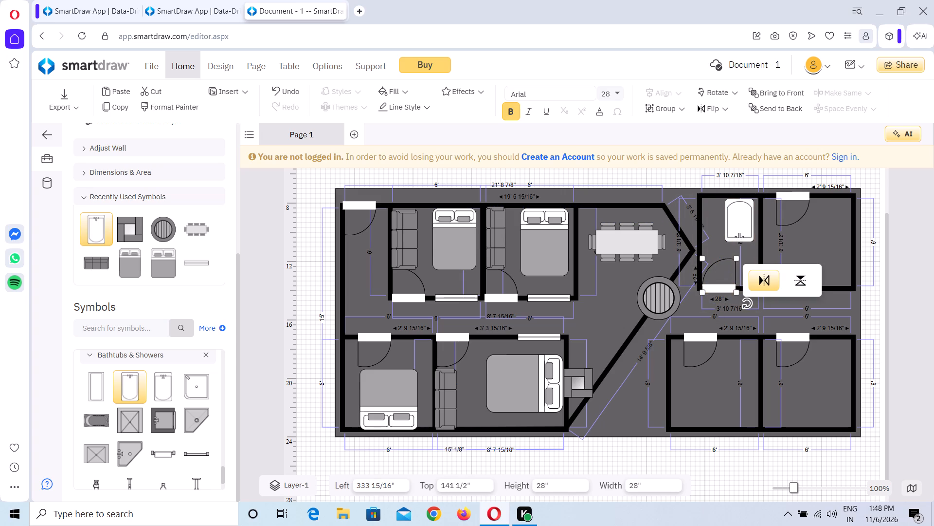
{"action": "left_click", "coordinate": [759, 287]}
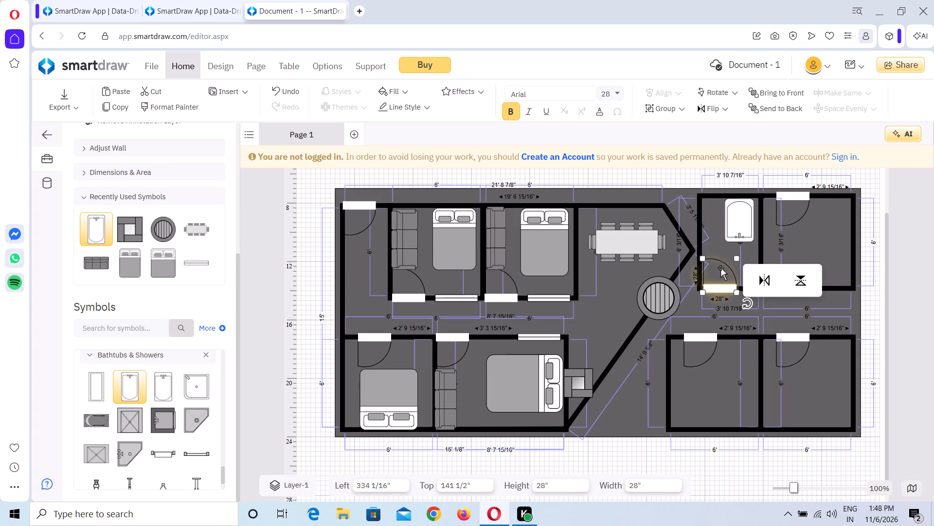
{"action": "left_click", "coordinate": [720, 268]}
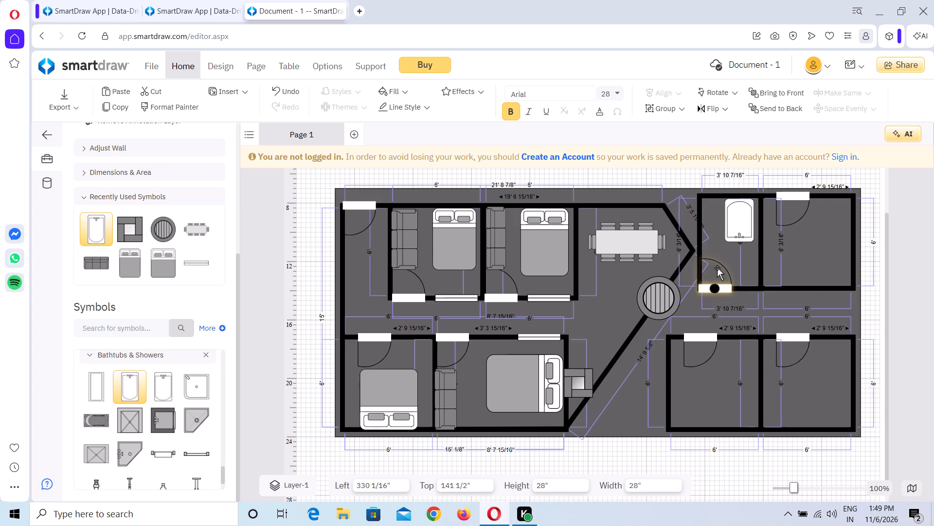
Rotate the bathtub half a turn so its tap end faces the upper wall, and place it at Left 29' 7 3/4", Top 7' 8".
{"action": "left_click", "coordinate": [736, 218]}
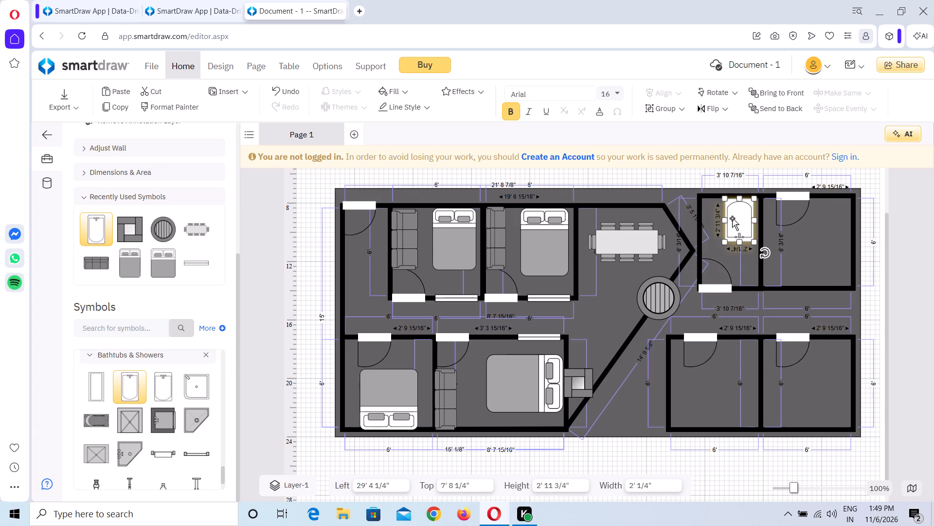
{"action": "left_click_drag", "start_coordinate": [763, 252], "coordinate": [730, 217]}
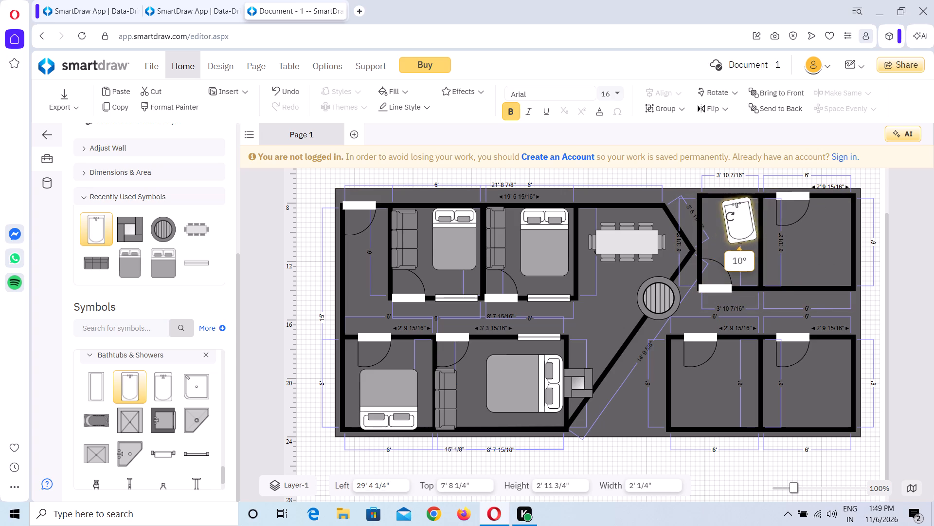
{"action": "left_click_drag", "start_coordinate": [730, 217], "coordinate": [739, 218]}
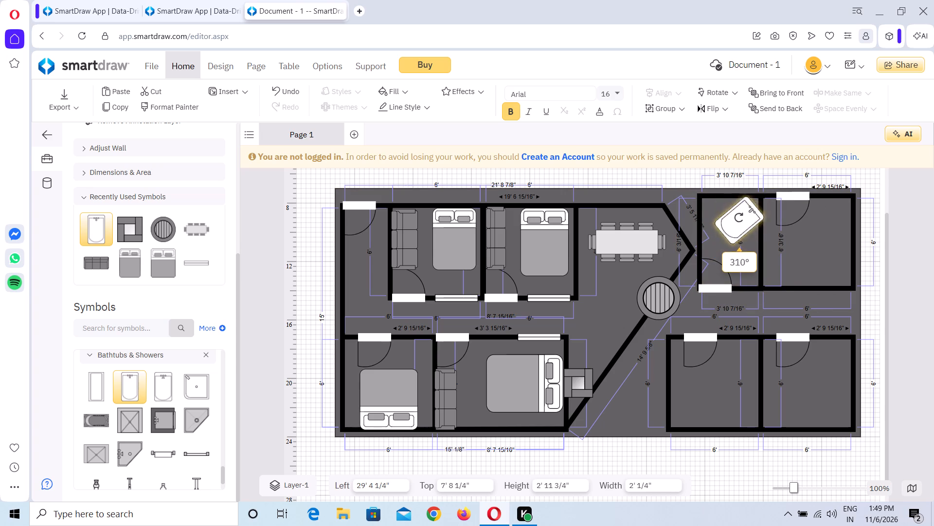
{"action": "left_click_drag", "start_coordinate": [739, 218], "coordinate": [738, 218]}
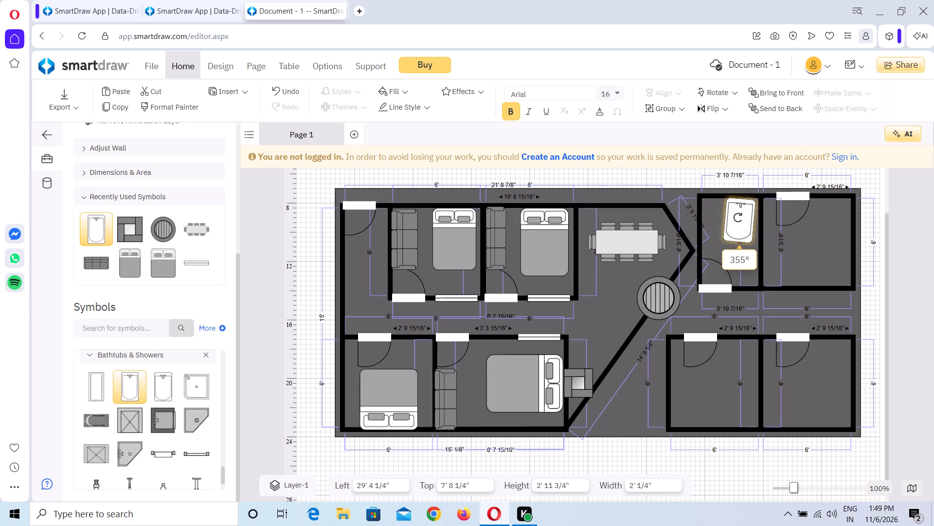
{"action": "left_click_drag", "start_coordinate": [738, 218], "coordinate": [737, 218]}
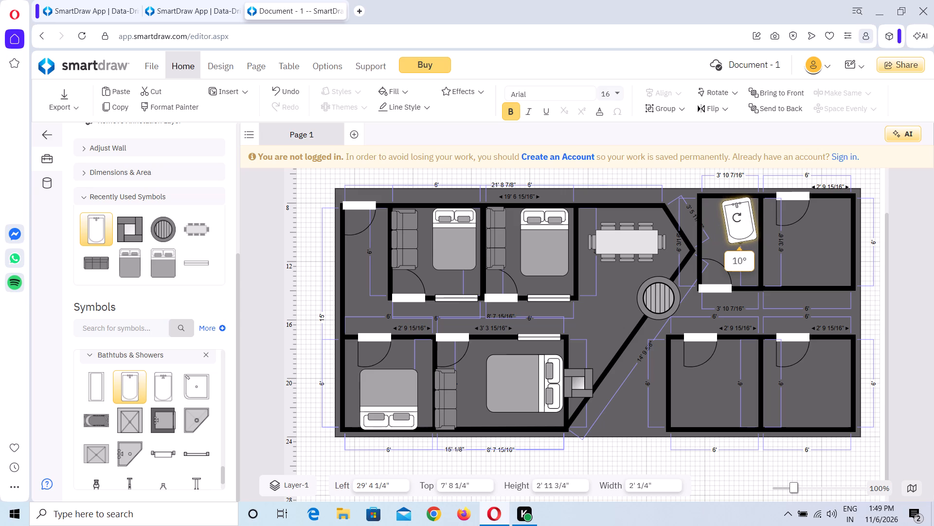
{"action": "left_click_drag", "start_coordinate": [737, 218], "coordinate": [738, 218]}
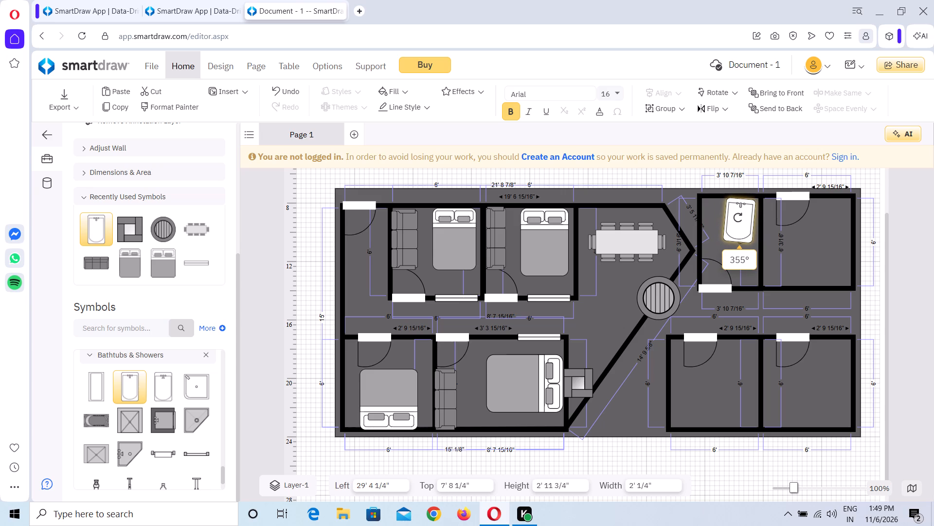
{"action": "left_click_drag", "start_coordinate": [738, 218], "coordinate": [737, 218]}
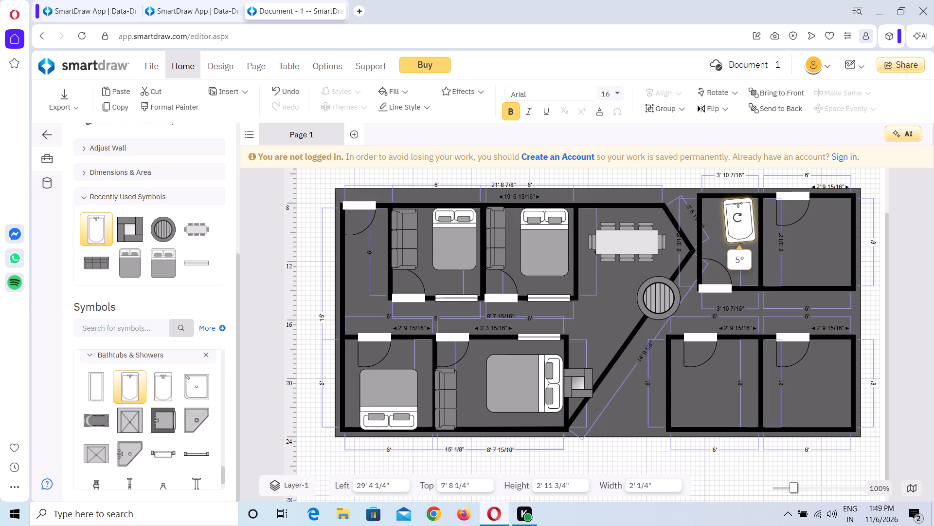
{"action": "left_click_drag", "start_coordinate": [737, 218], "coordinate": [738, 217]}
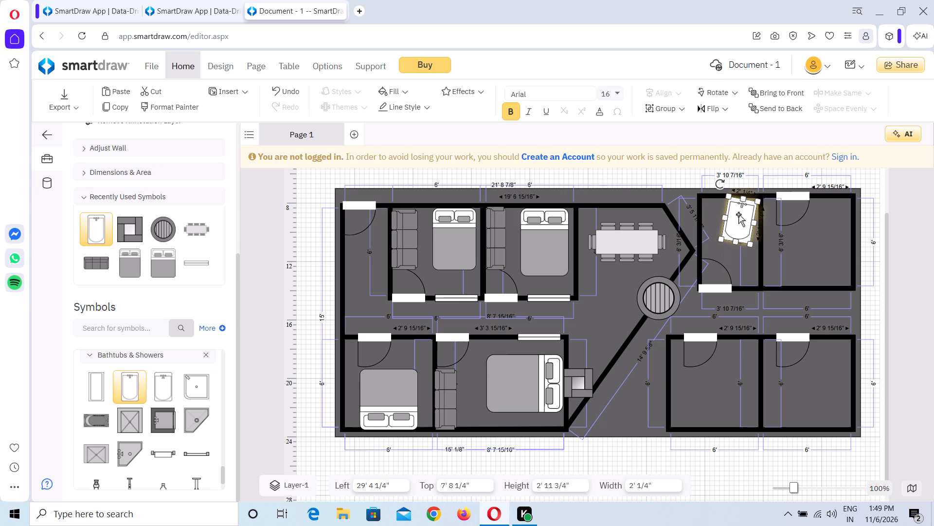
{"action": "left_click_drag", "start_coordinate": [721, 184], "coordinate": [719, 184]}
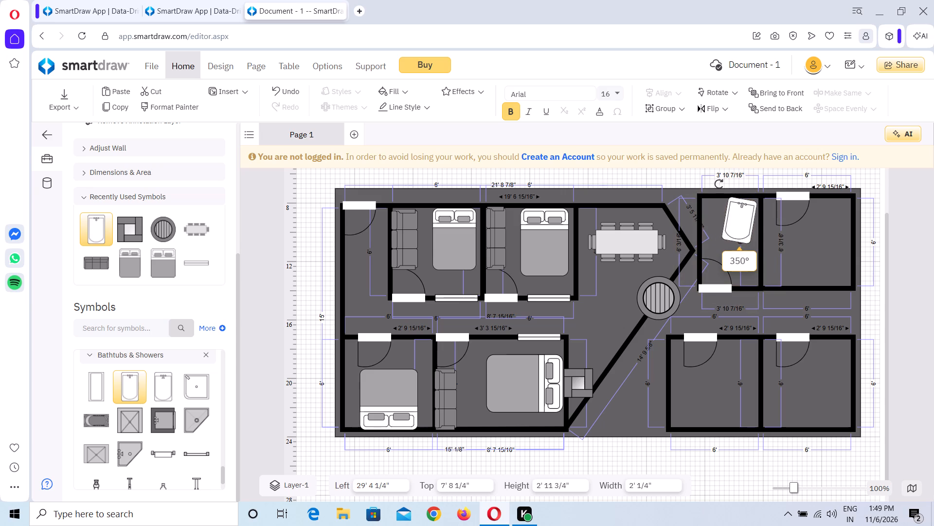
{"action": "left_click_drag", "start_coordinate": [719, 184], "coordinate": [713, 184]}
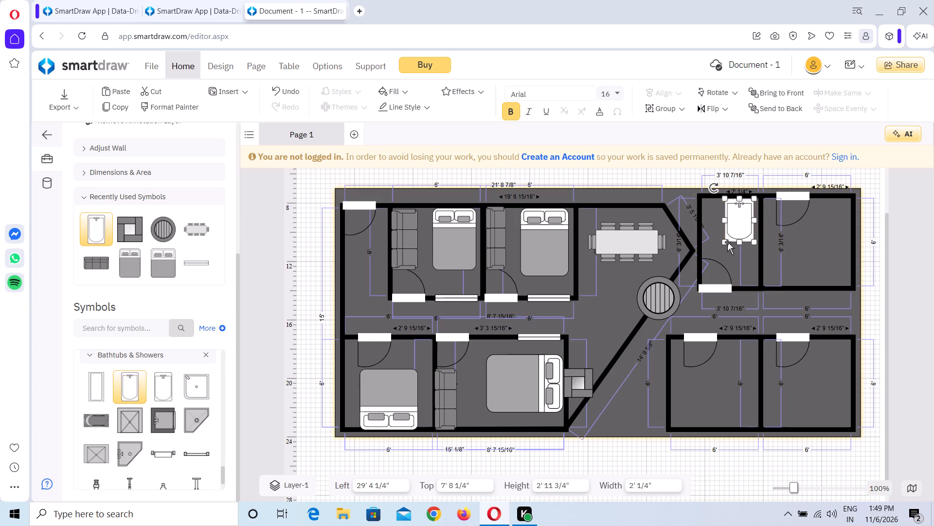
{"action": "left_click", "coordinate": [733, 231]}
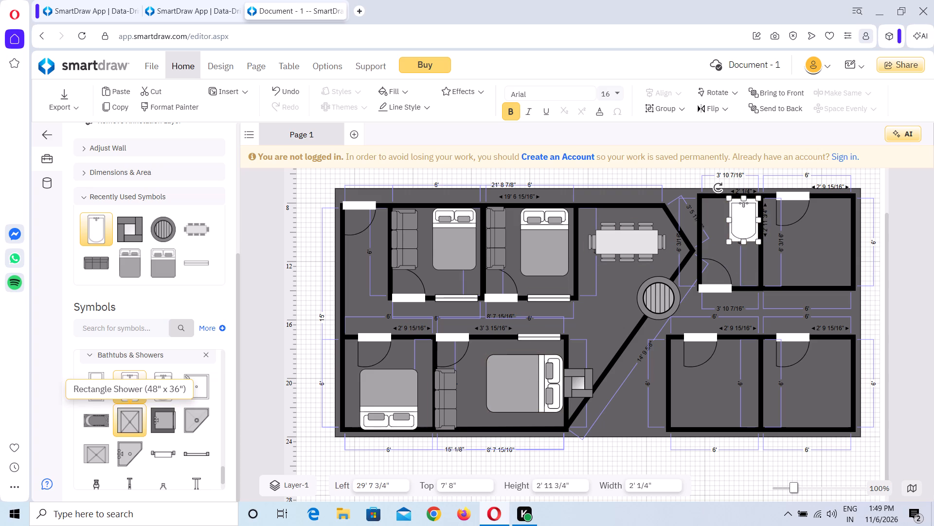
Look through the bathtub, shower, table and seating symbols for another fixture for the bathroom.
{"action": "scroll", "coordinate": [119, 394], "scroll_direction": "down", "scroll_amount": 1}
{"action": "scroll", "coordinate": [119, 394], "scroll_direction": "up", "scroll_amount": 1}
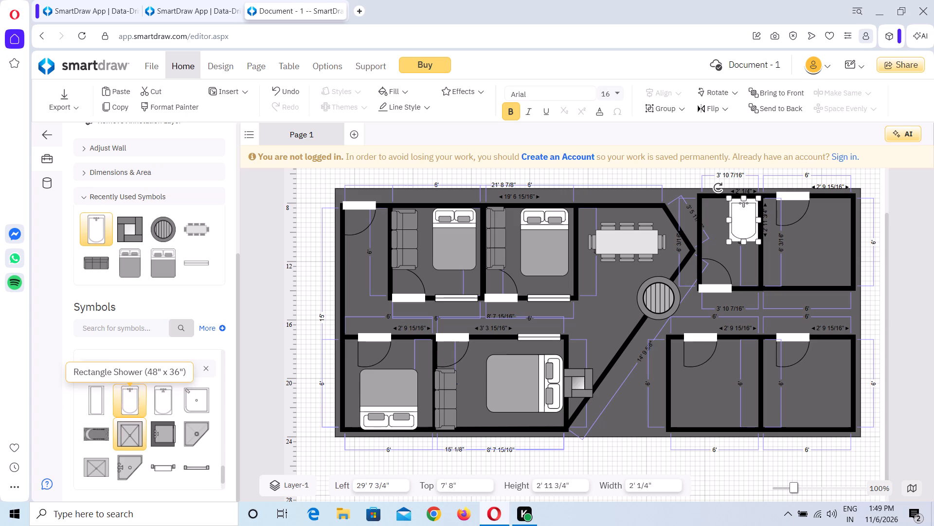
{"action": "scroll", "coordinate": [119, 394], "scroll_direction": "up", "scroll_amount": 3}
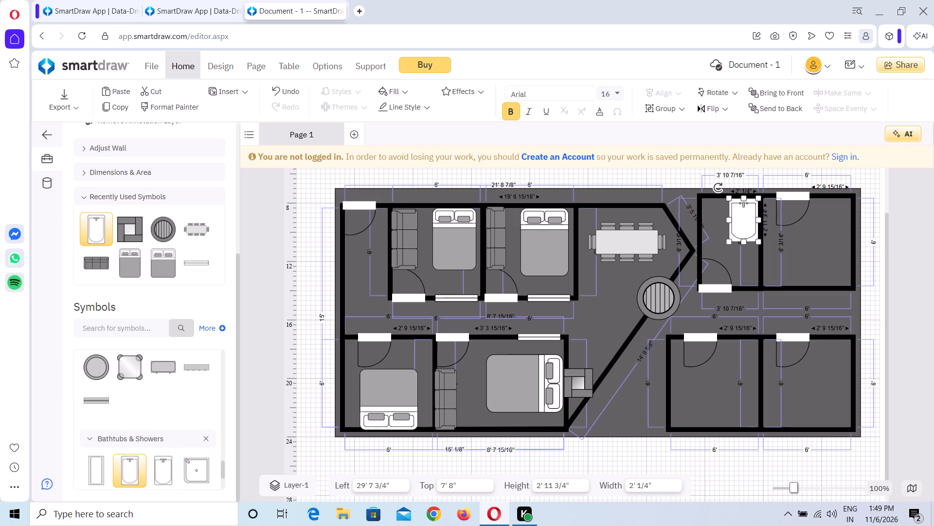
{"action": "scroll", "coordinate": [119, 394], "scroll_direction": "up", "scroll_amount": 1}
{"action": "scroll", "coordinate": [119, 394], "scroll_direction": "down", "scroll_amount": 2}
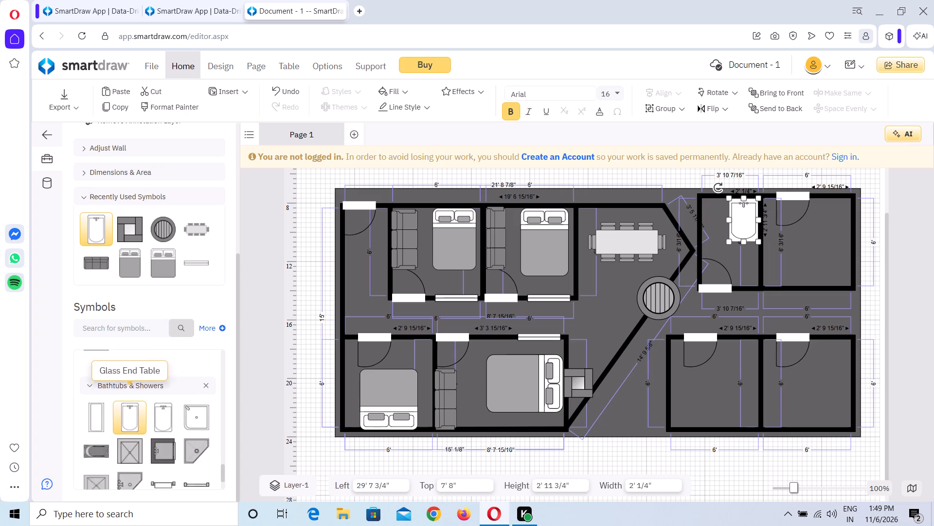
{"action": "scroll", "coordinate": [119, 394], "scroll_direction": "down", "scroll_amount": 3}
{"action": "scroll", "coordinate": [119, 394], "scroll_direction": "up", "scroll_amount": 1}
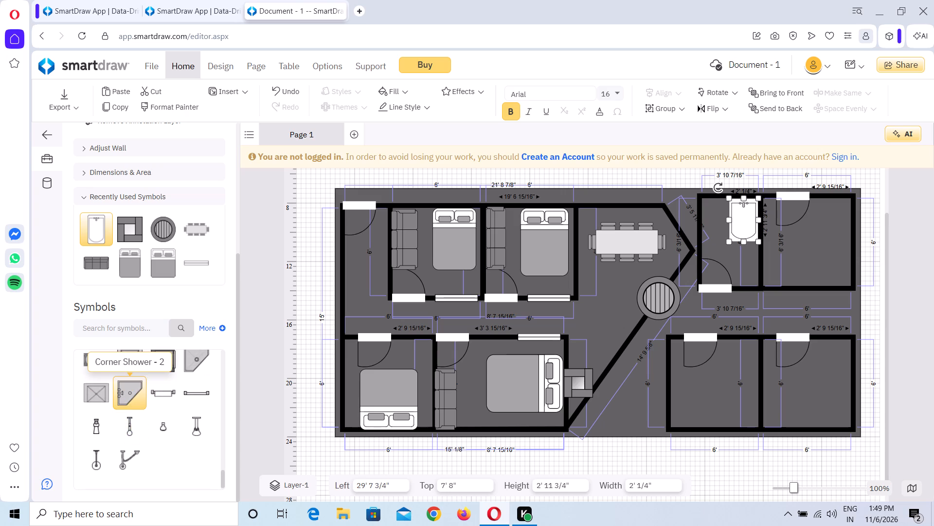
{"action": "scroll", "coordinate": [119, 394], "scroll_direction": "up", "scroll_amount": 4}
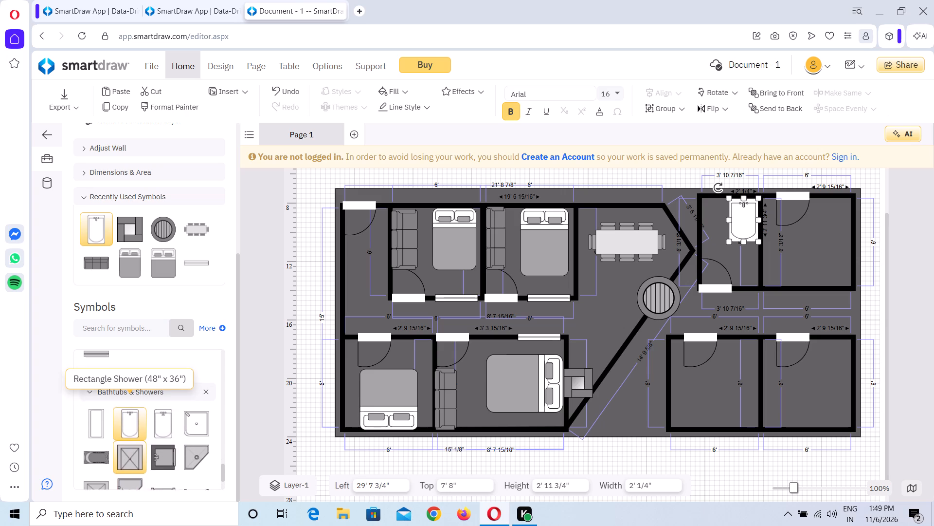
{"action": "scroll", "coordinate": [119, 394], "scroll_direction": "up", "scroll_amount": 6}
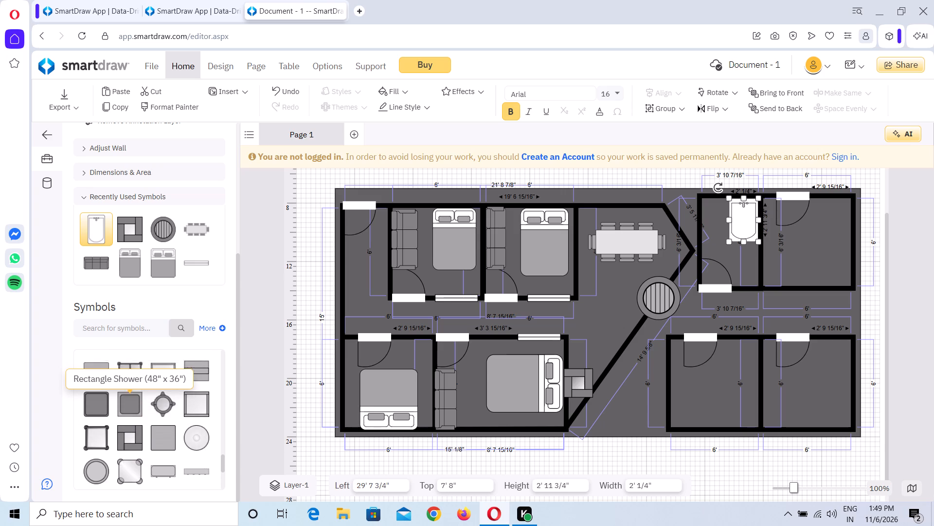
{"action": "scroll", "coordinate": [119, 394], "scroll_direction": "up", "scroll_amount": 4}
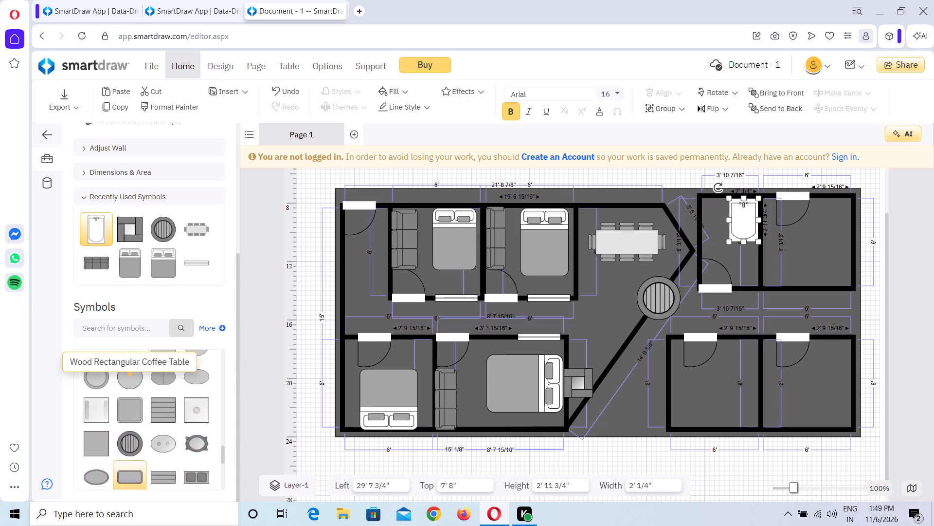
{"action": "scroll", "coordinate": [119, 394], "scroll_direction": "up", "scroll_amount": 3}
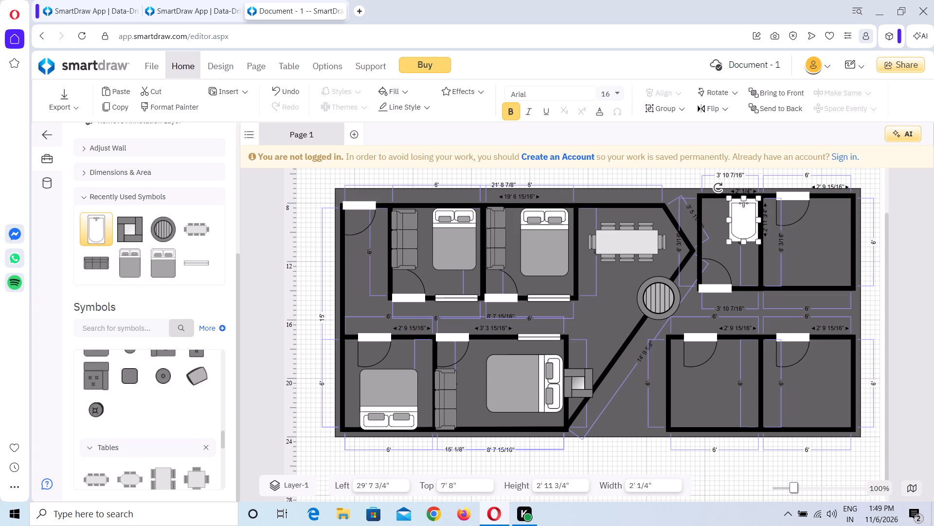
{"action": "scroll", "coordinate": [119, 394], "scroll_direction": "down", "scroll_amount": 2}
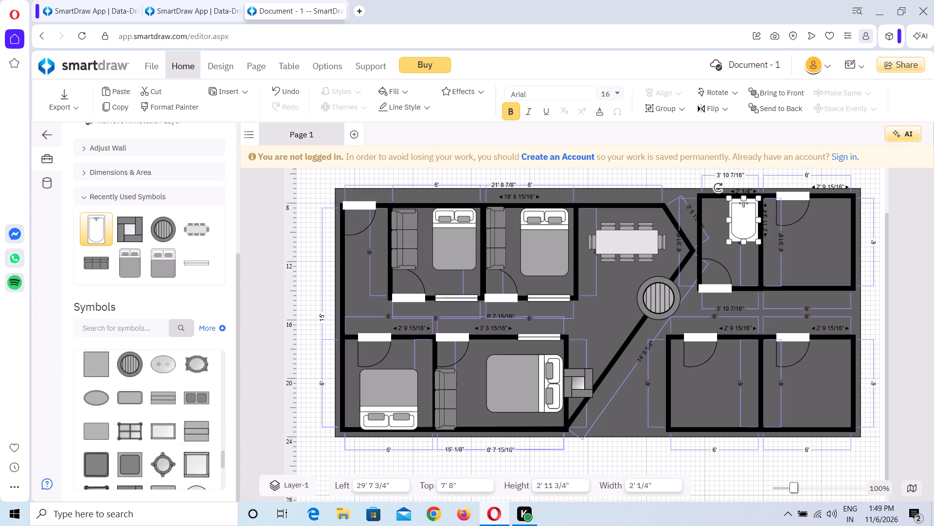
{"action": "scroll", "coordinate": [119, 394], "scroll_direction": "down", "scroll_amount": 1}
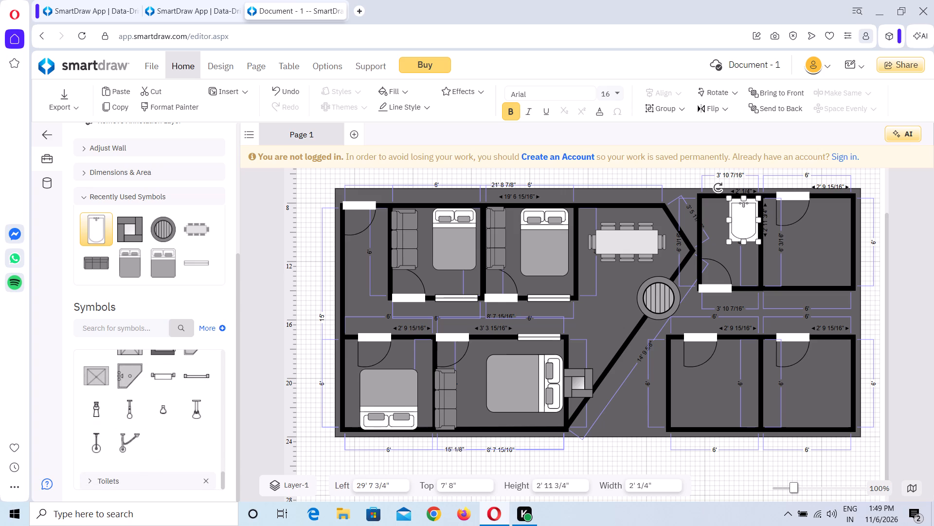
Add an Elongated Toilet from the Toilets symbols just below the bathroom's lower wall, at Left 29' 7 3/4", Top 13' 3".
{"action": "left_click", "coordinate": [98, 482]}
{"action": "scroll", "coordinate": [124, 455], "scroll_direction": "down", "scroll_amount": 1}
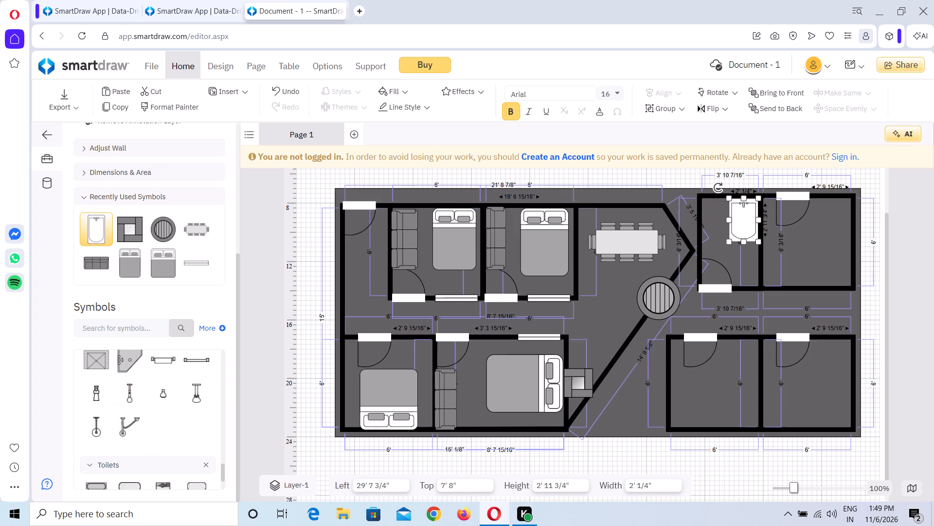
{"action": "scroll", "coordinate": [124, 455], "scroll_direction": "down", "scroll_amount": 3}
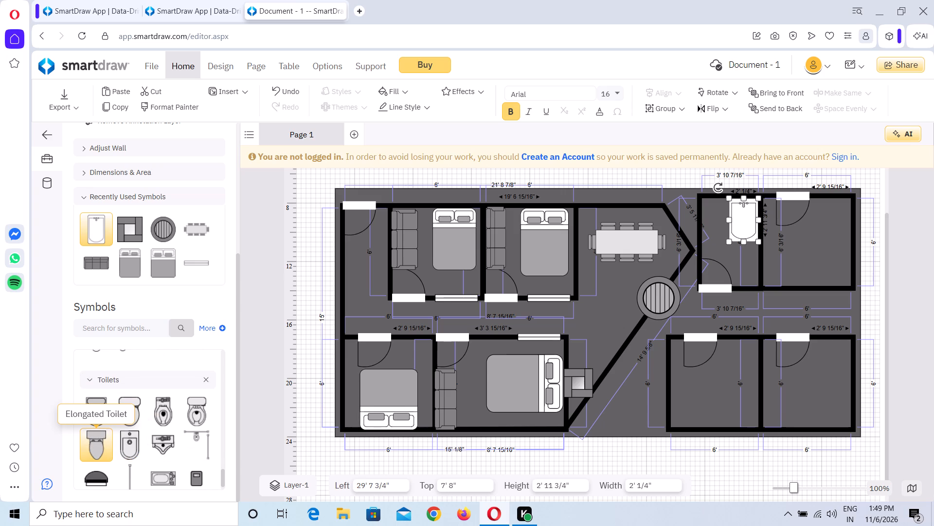
{"action": "left_click_drag", "start_coordinate": [91, 449], "coordinate": [523, 354]}
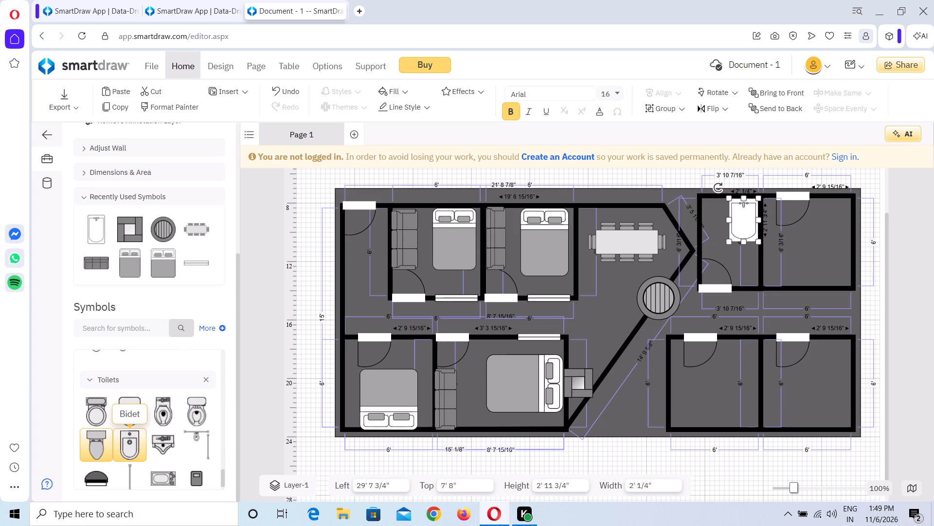
{"action": "left_click_drag", "start_coordinate": [523, 354], "coordinate": [742, 301]}
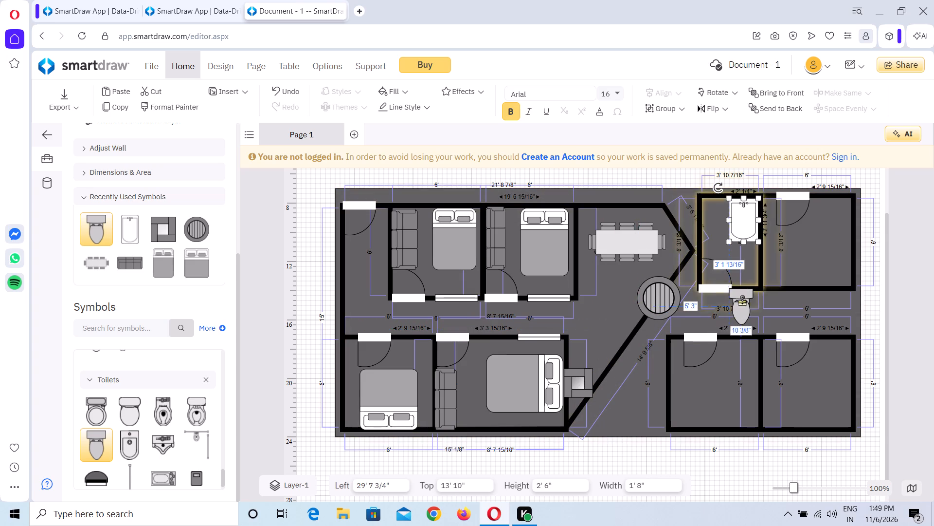
{"action": "left_click_drag", "start_coordinate": [742, 301], "coordinate": [741, 297]}
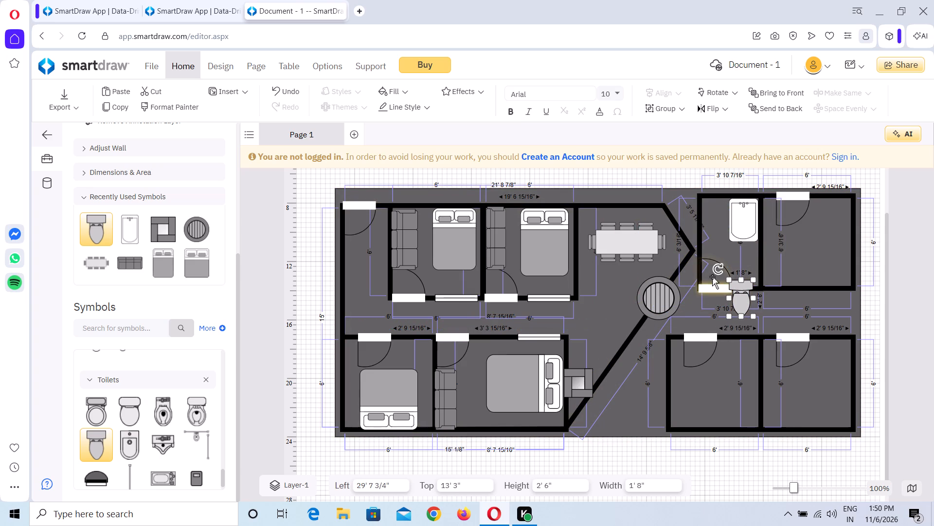
Rotate the toilet half a turn and move it into the bathroom's lower right corner, at Left 29' 9 7/8", Top 11' 1 3/4".
{"action": "left_click_drag", "start_coordinate": [718, 270], "coordinate": [774, 308]}
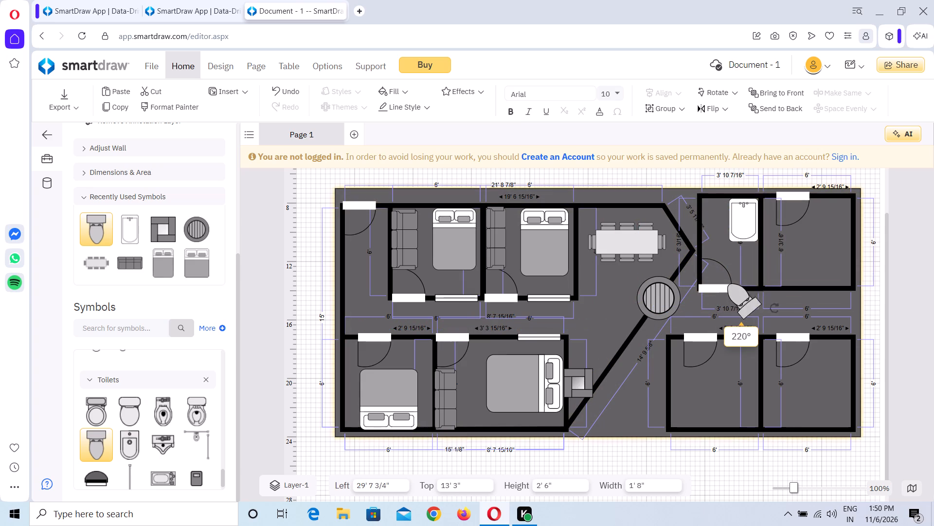
{"action": "left_click_drag", "start_coordinate": [774, 308], "coordinate": [755, 315]}
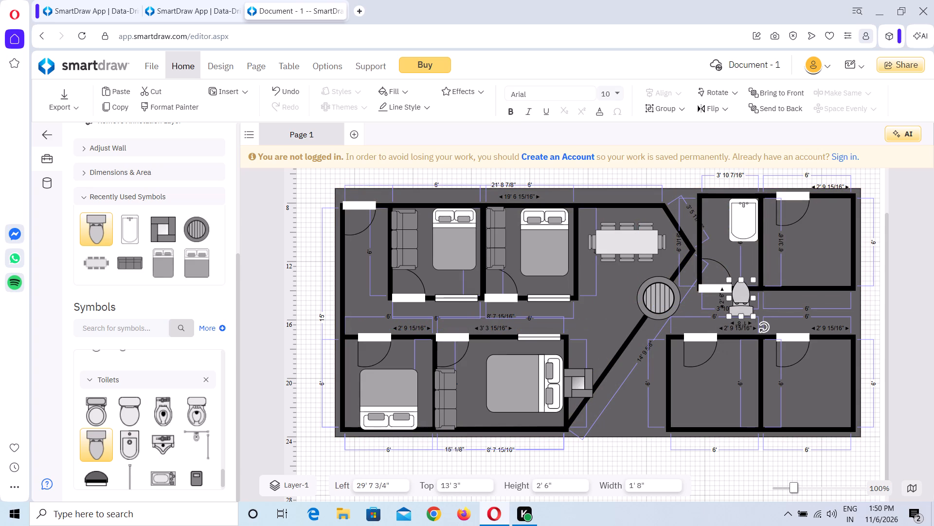
{"action": "left_click_drag", "start_coordinate": [740, 302], "coordinate": [743, 271]}
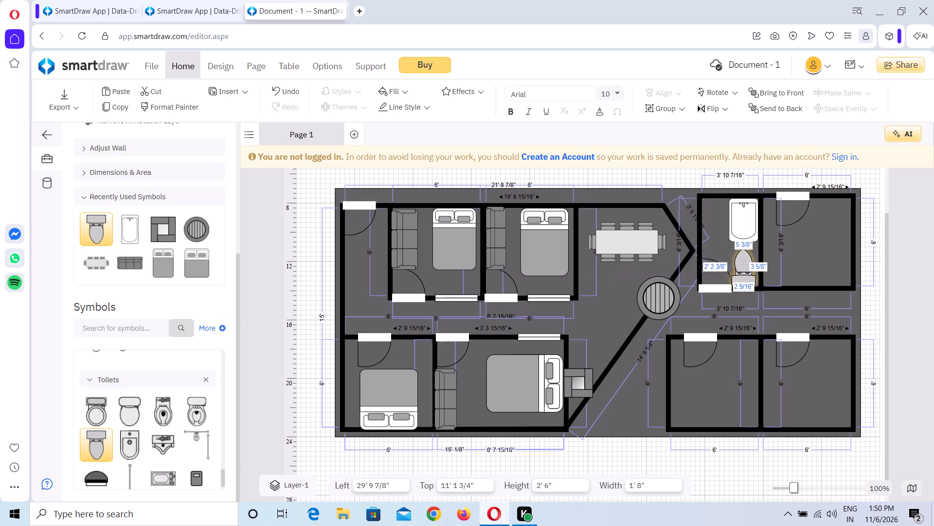
{"action": "left_click_drag", "start_coordinate": [743, 271], "coordinate": [743, 272]}
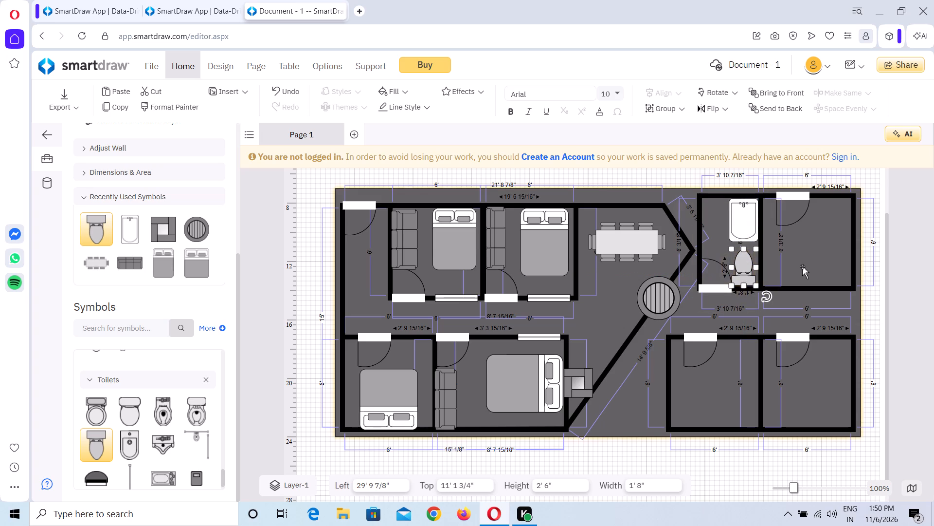
{"action": "left_click", "coordinate": [803, 266]}
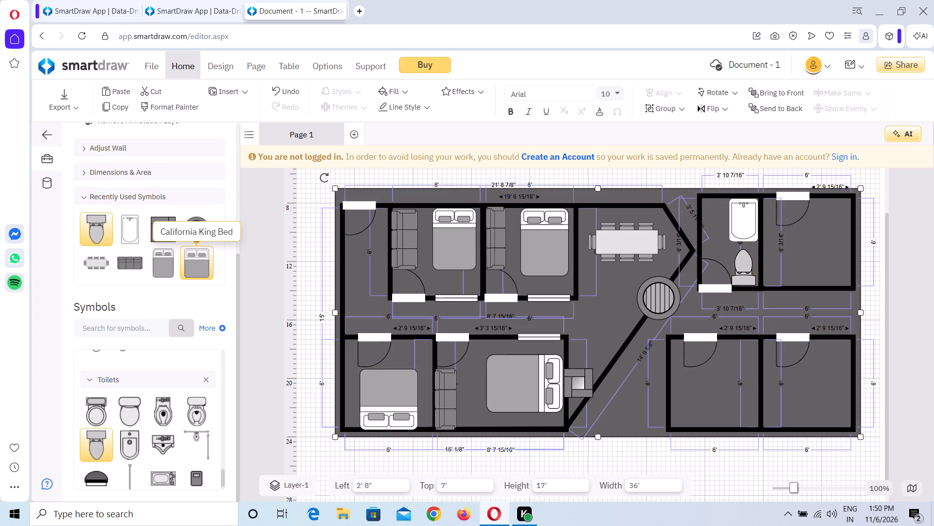
Add a California King Bed just outside the room beside the bathroom and shrink it to 3' 4" wide by 3' 11 3/4" high.
{"action": "left_click_drag", "start_coordinate": [193, 268], "coordinate": [584, 262]}
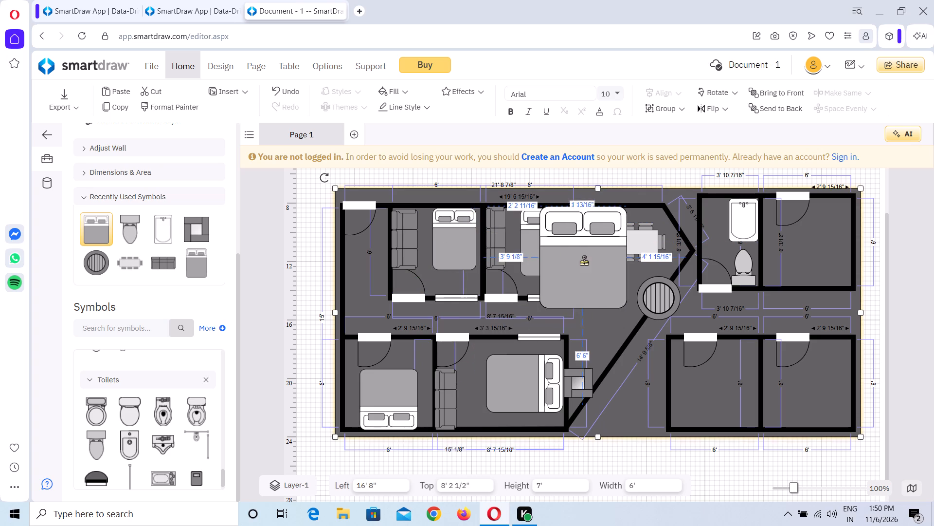
{"action": "left_click_drag", "start_coordinate": [584, 262], "coordinate": [766, 312]}
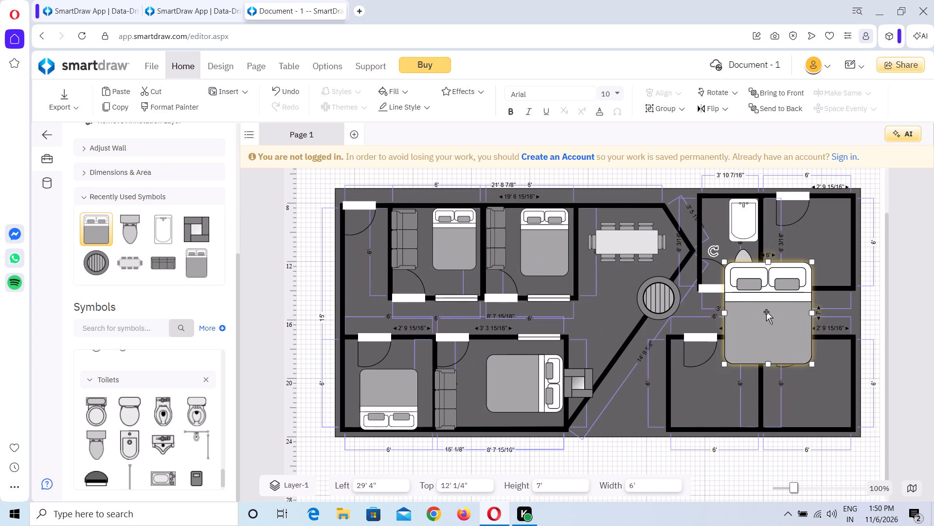
{"action": "left_click_drag", "start_coordinate": [723, 365], "coordinate": [782, 287]}
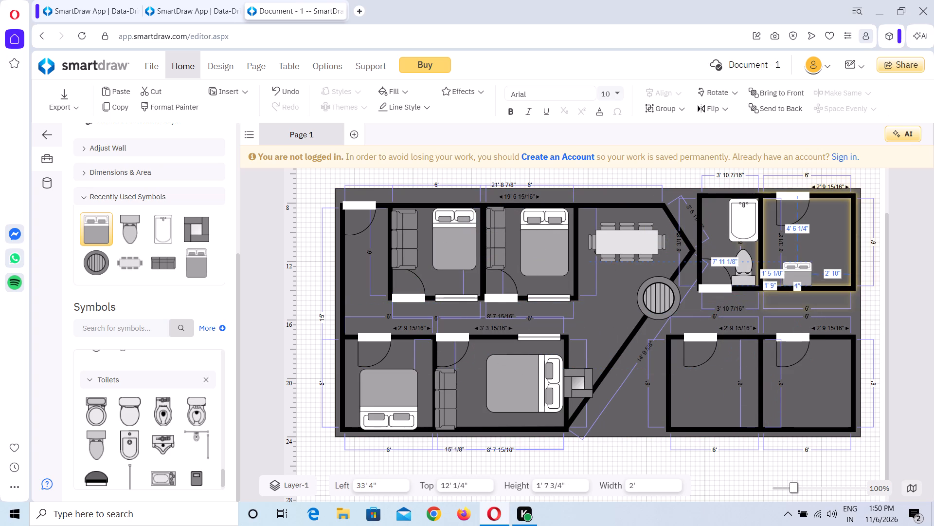
{"action": "left_click_drag", "start_coordinate": [782, 287], "coordinate": [771, 323]}
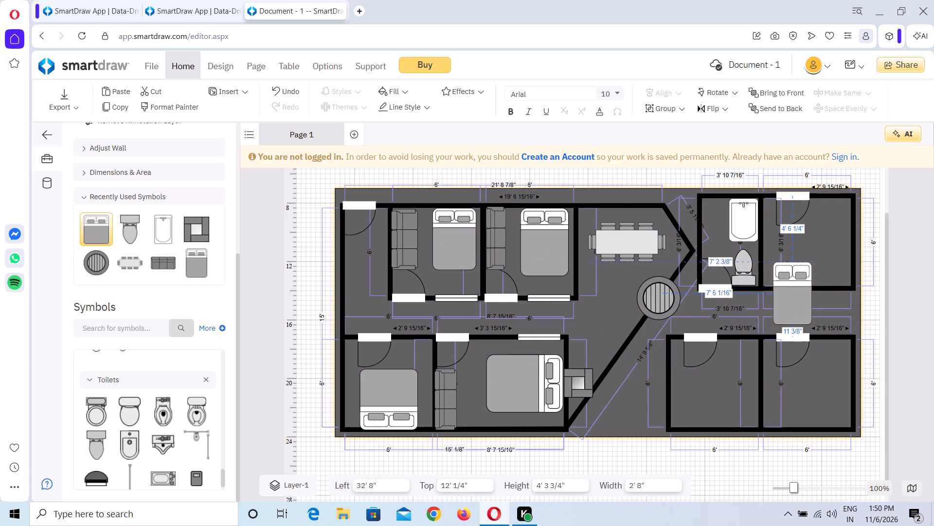
{"action": "left_click_drag", "start_coordinate": [771, 323], "coordinate": [764, 322]}
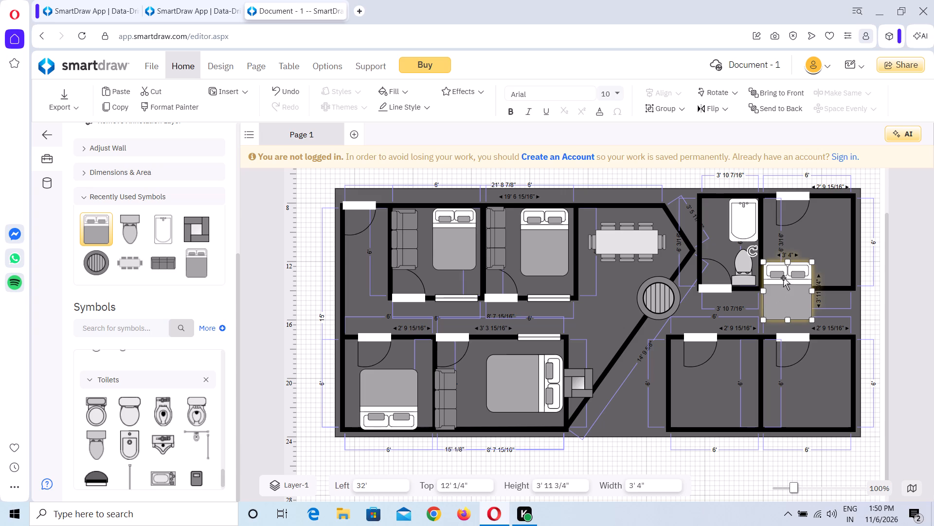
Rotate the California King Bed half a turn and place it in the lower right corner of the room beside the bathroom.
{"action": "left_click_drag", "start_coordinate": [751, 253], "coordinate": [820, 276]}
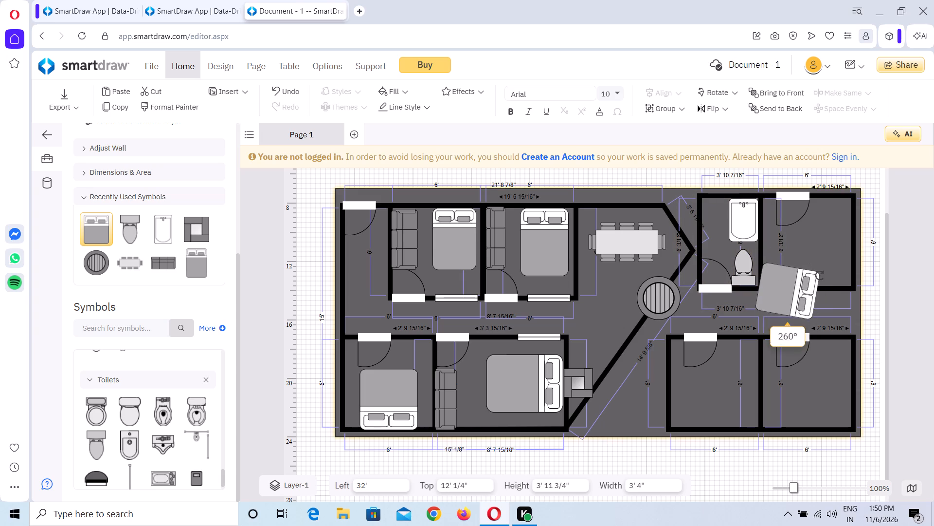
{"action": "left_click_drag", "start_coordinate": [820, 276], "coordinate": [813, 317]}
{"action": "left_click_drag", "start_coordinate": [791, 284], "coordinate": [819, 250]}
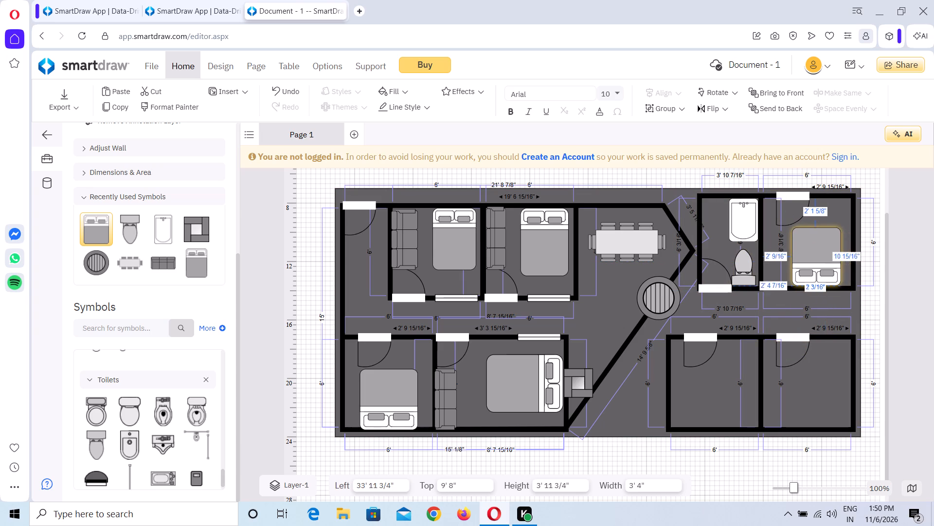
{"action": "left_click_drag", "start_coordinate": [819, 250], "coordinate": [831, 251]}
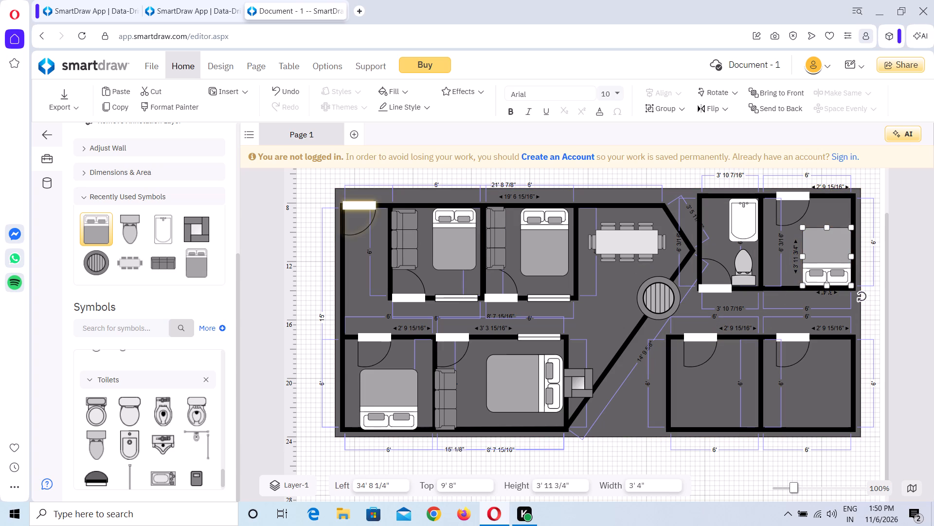
Add a Full Bed beside the lower right pair of rooms at Left 23' 6", Top 16' 9", and rotate it half a turn.
{"action": "left_click_drag", "start_coordinate": [203, 259], "coordinate": [371, 301]}
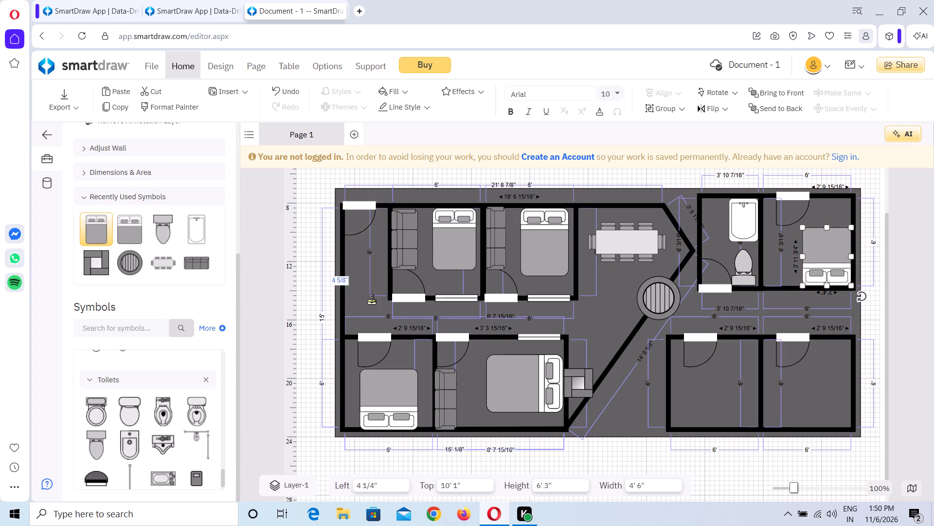
{"action": "left_click_drag", "start_coordinate": [371, 301], "coordinate": [513, 313]}
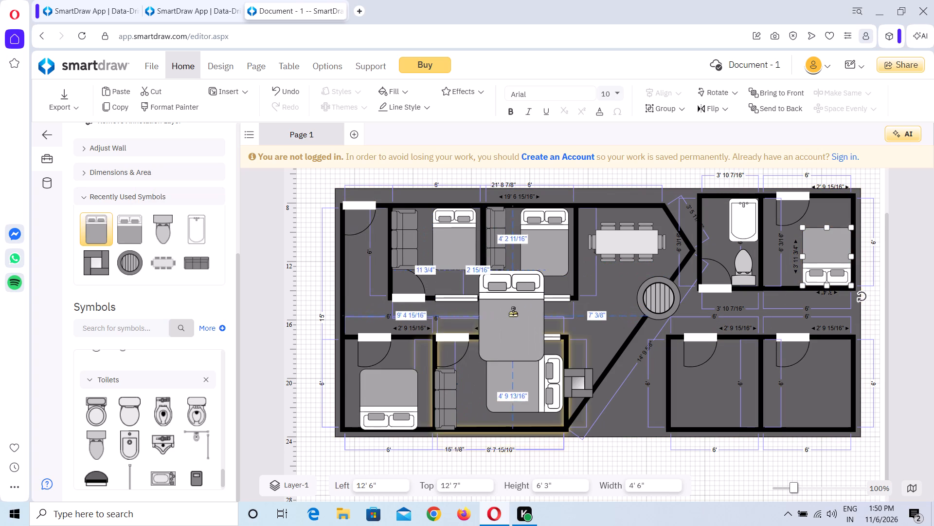
{"action": "left_click_drag", "start_coordinate": [503, 312], "coordinate": [664, 373]}
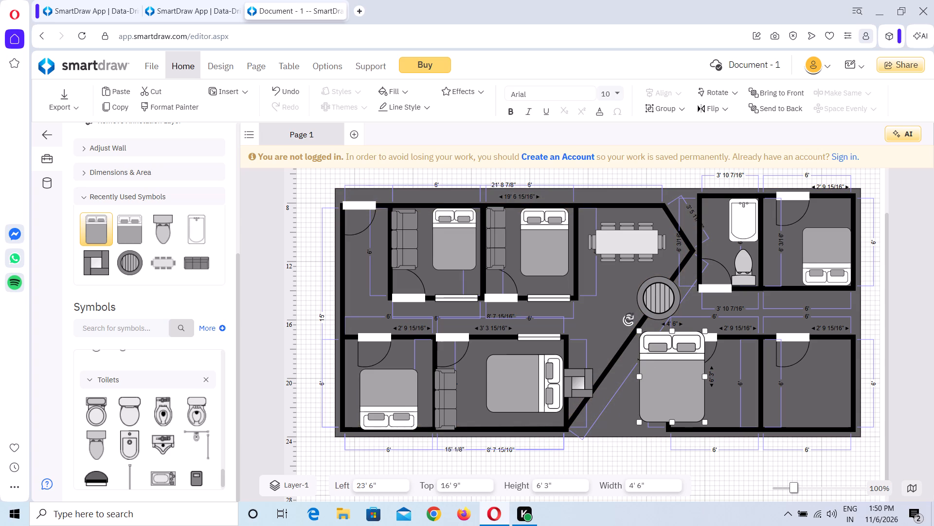
{"action": "left_click_drag", "start_coordinate": [629, 318], "coordinate": [696, 403]}
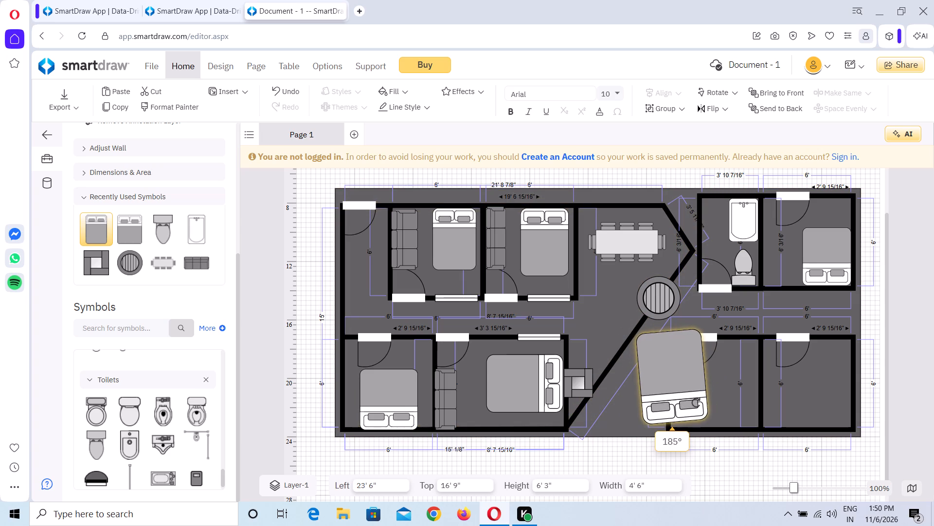
{"action": "left_click_drag", "start_coordinate": [696, 403], "coordinate": [691, 402]}
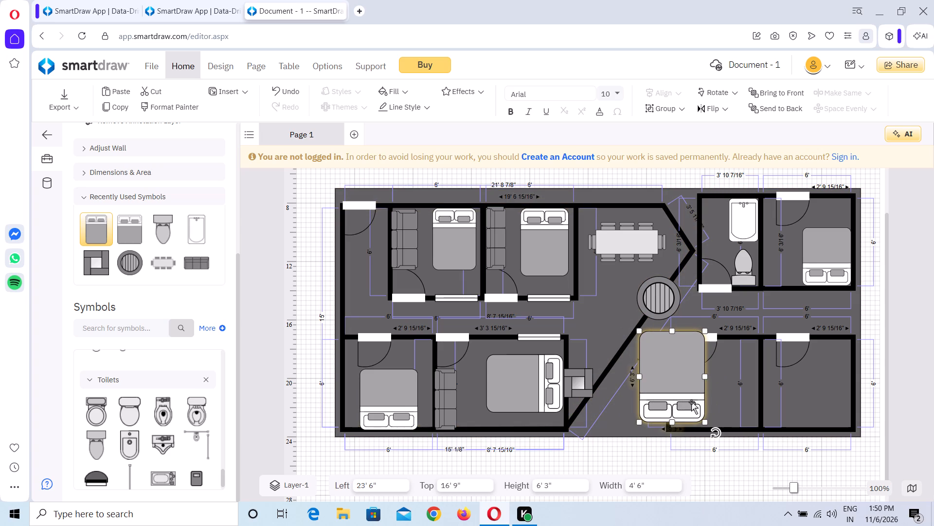
Move the door of the room beside the bathroom to its lower wall, at Left 382 1/16", and flip it vertically to swing inward.
{"action": "left_click", "coordinate": [789, 197]}
{"action": "left_click_drag", "start_coordinate": [789, 197], "coordinate": [785, 202]}
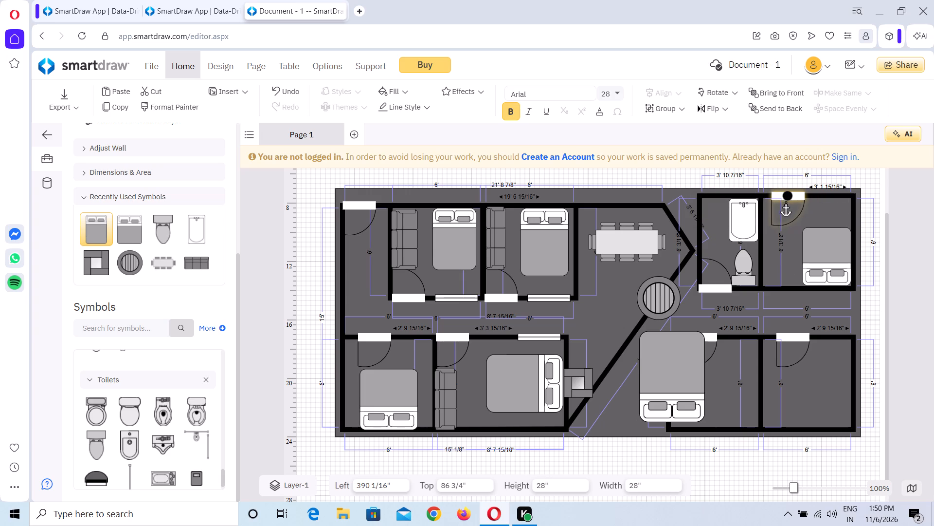
{"action": "left_click_drag", "start_coordinate": [785, 202], "coordinate": [771, 260]}
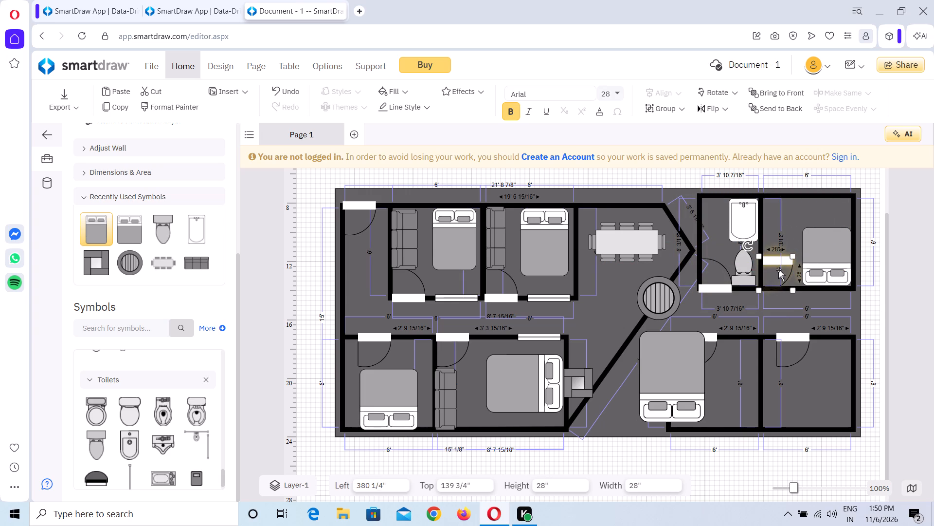
{"action": "left_click_drag", "start_coordinate": [774, 263], "coordinate": [774, 289]}
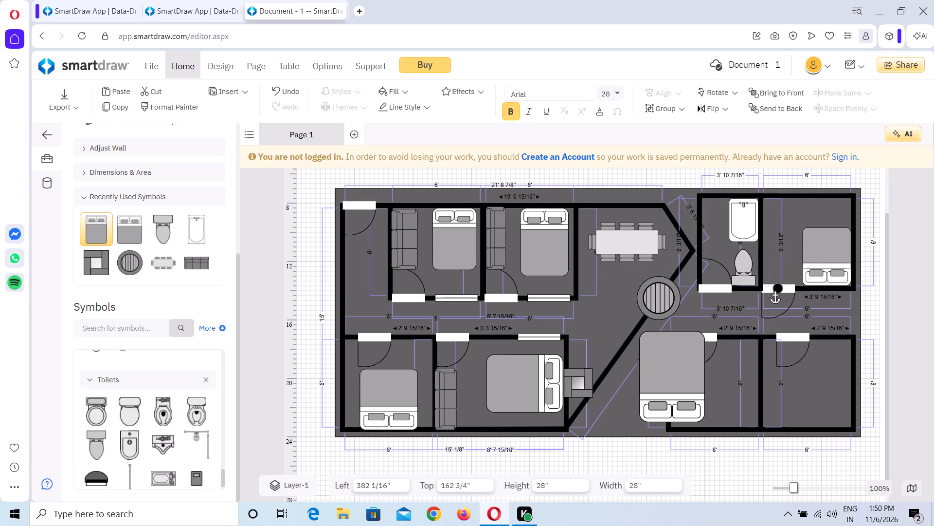
{"action": "left_click_drag", "start_coordinate": [774, 289], "coordinate": [774, 289]}
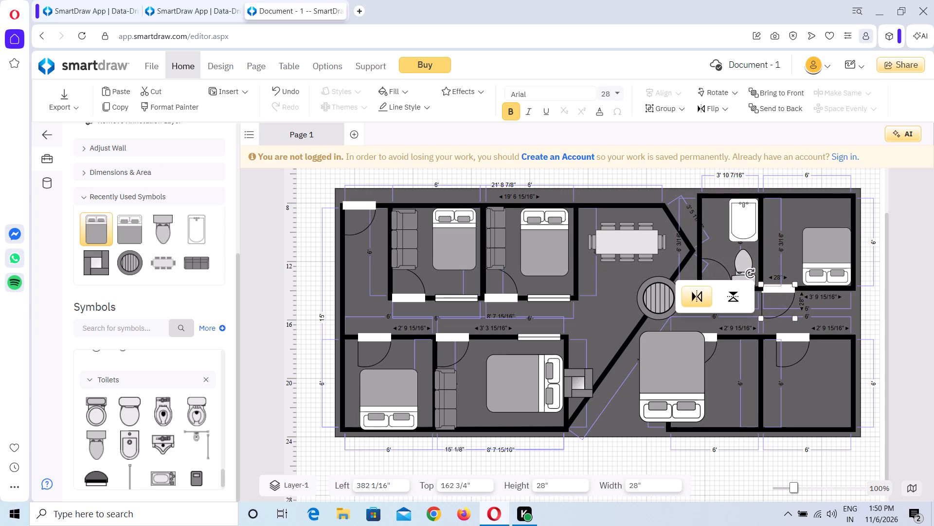
{"action": "left_click", "coordinate": [728, 301]}
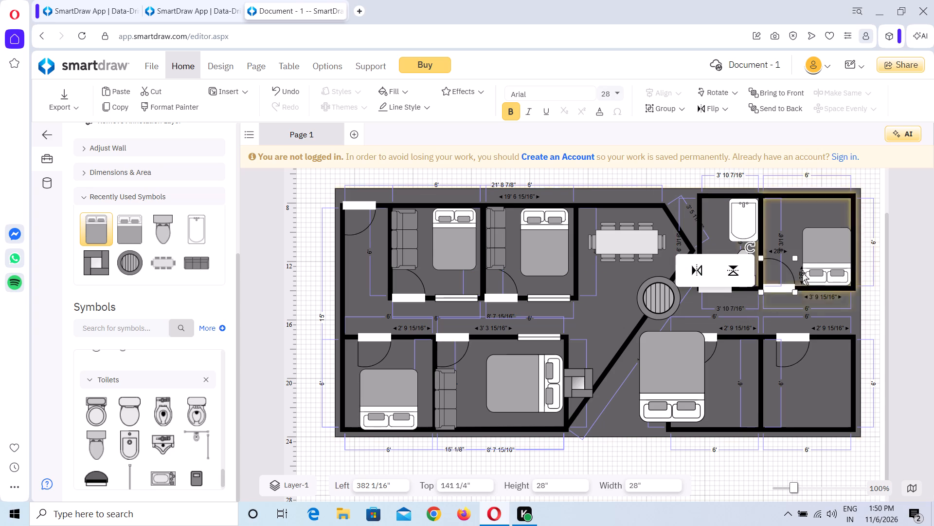
Turn that room's bed so its headboard faces the upper wall, and place it in the upper right corner at Left 34' 8", Top 7' 8".
{"action": "left_click_drag", "start_coordinate": [828, 251], "coordinate": [820, 232]}
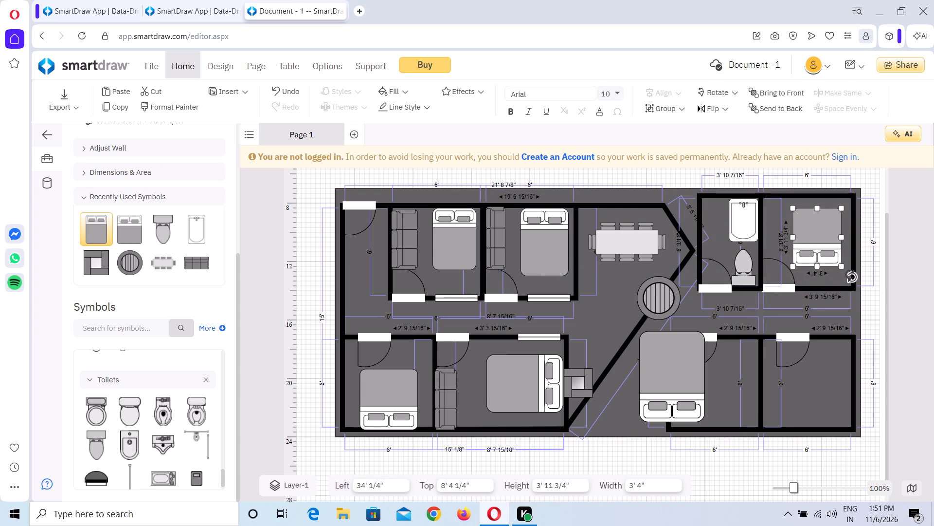
{"action": "left_click_drag", "start_coordinate": [850, 275], "coordinate": [790, 245]}
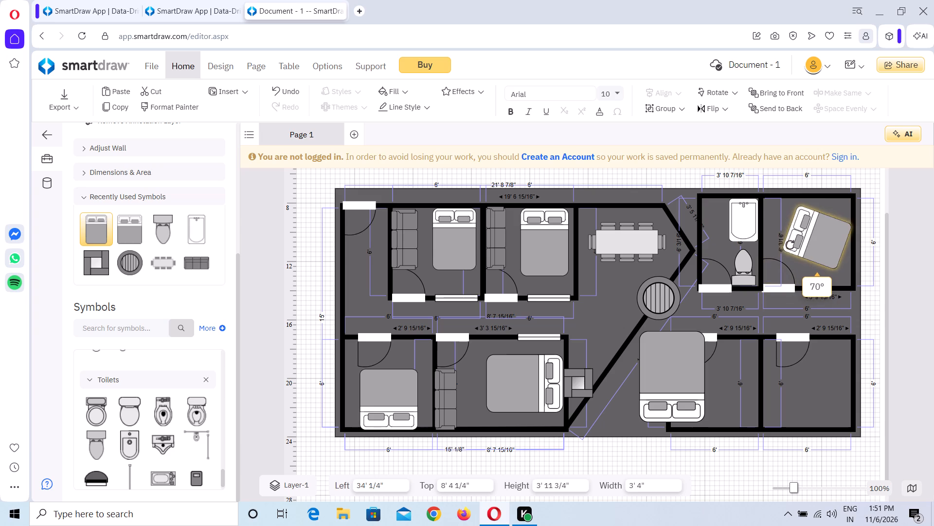
{"action": "left_click_drag", "start_coordinate": [790, 245], "coordinate": [789, 239]}
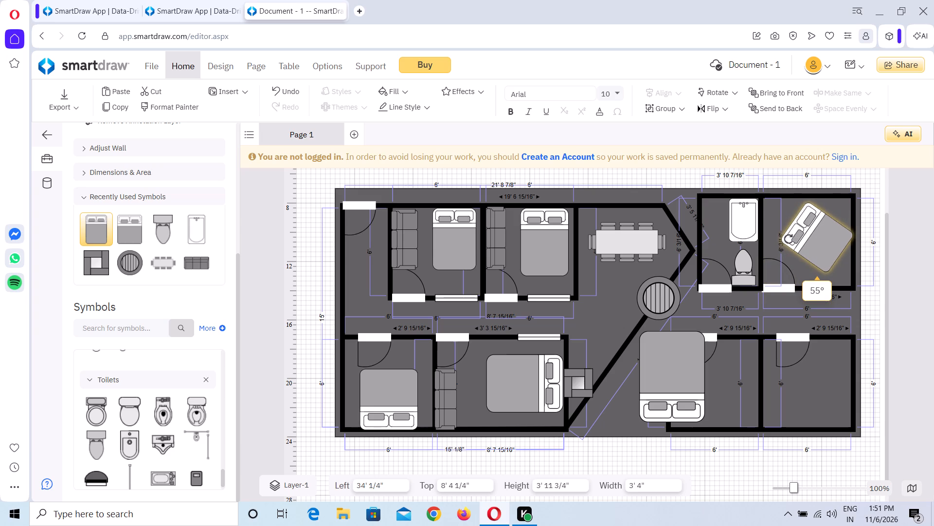
{"action": "left_click_drag", "start_coordinate": [789, 239], "coordinate": [798, 211]}
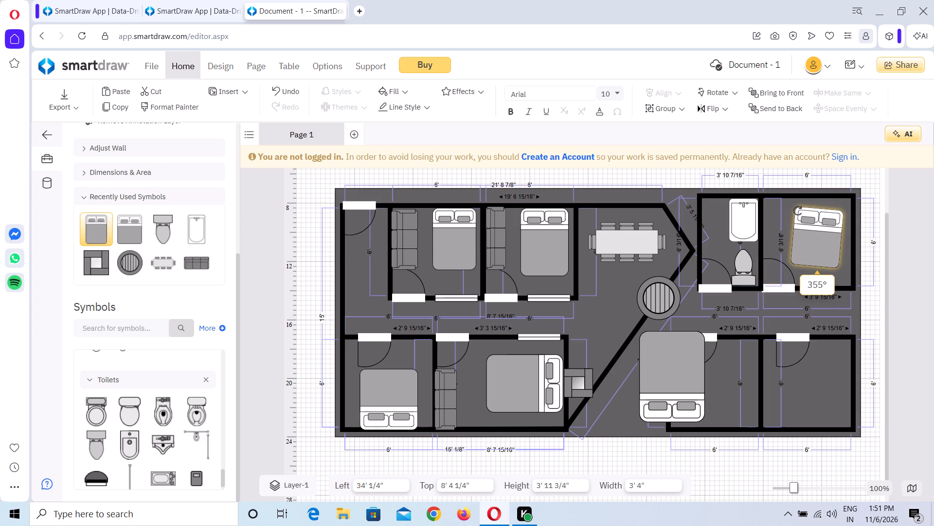
{"action": "left_click_drag", "start_coordinate": [798, 211], "coordinate": [794, 211]}
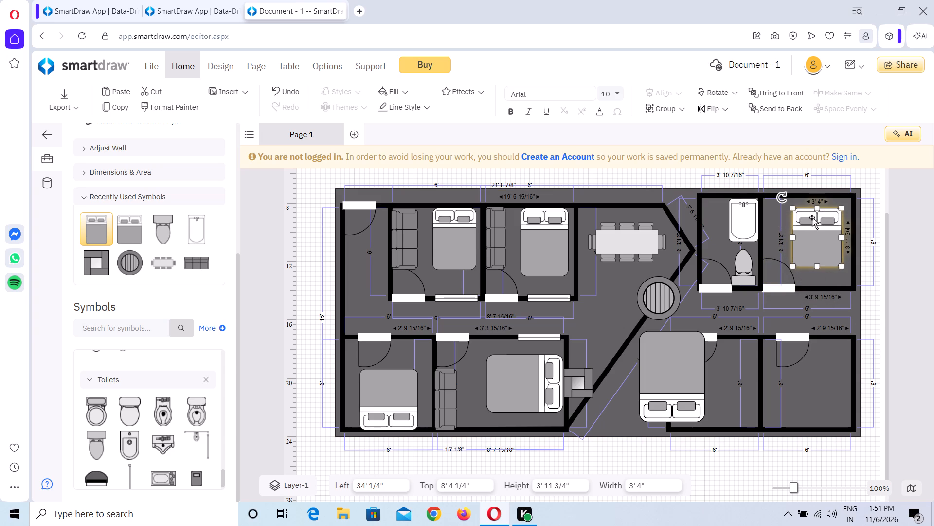
{"action": "left_click_drag", "start_coordinate": [812, 217], "coordinate": [820, 207]}
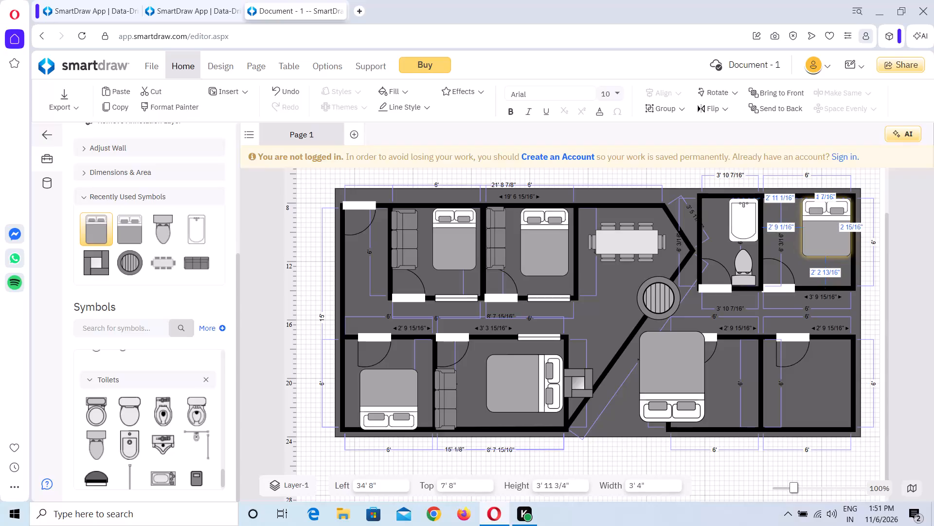
{"action": "left_click_drag", "start_coordinate": [820, 207], "coordinate": [822, 207]}
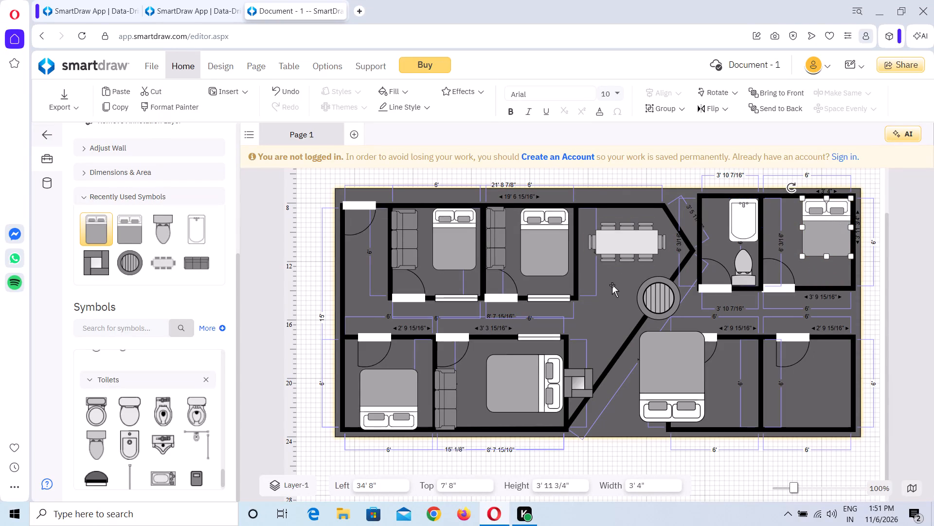
Move the Full Bed over the left room of the lower right pair and shrink it to 3' 3 3/4" wide by 4' 7 1/4" high.
{"action": "left_click_drag", "start_coordinate": [659, 357], "coordinate": [723, 385]}
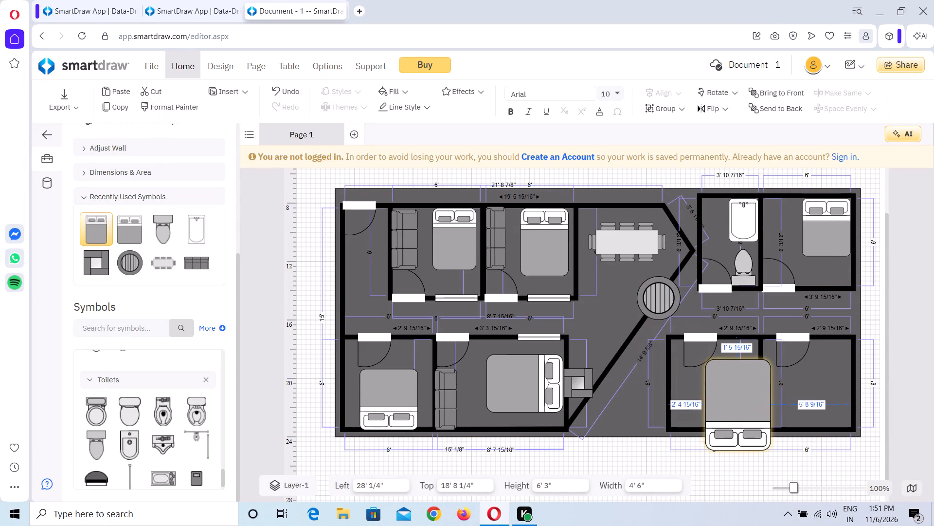
{"action": "left_click_drag", "start_coordinate": [723, 385], "coordinate": [724, 381]}
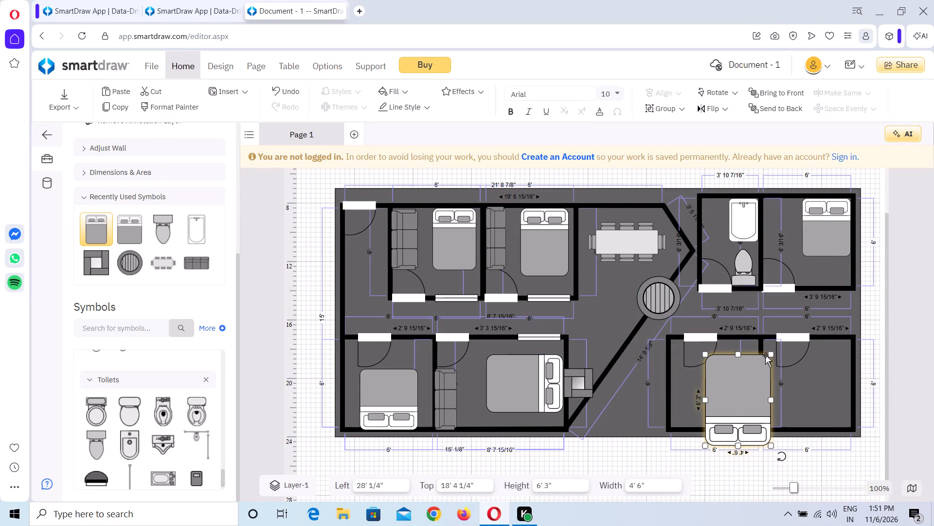
{"action": "left_click_drag", "start_coordinate": [770, 353], "coordinate": [745, 373]}
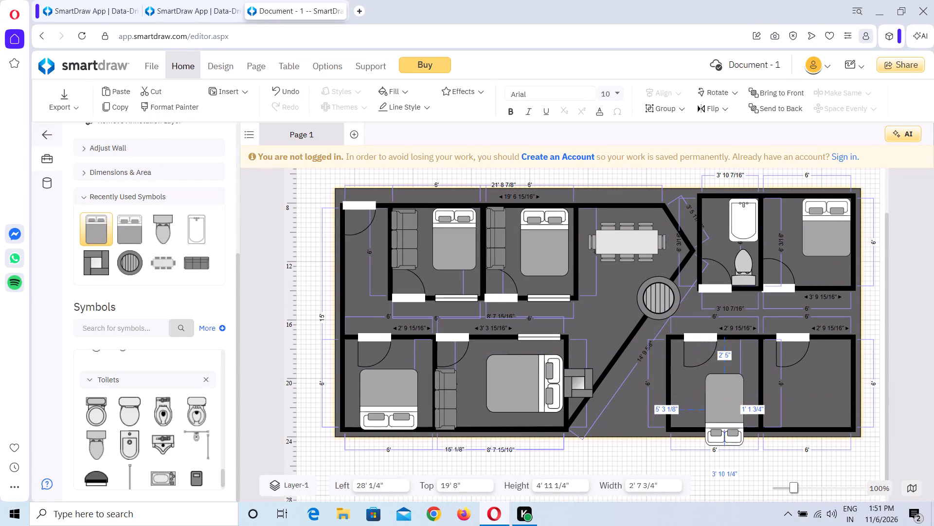
{"action": "left_click_drag", "start_coordinate": [745, 373], "coordinate": [752, 377]}
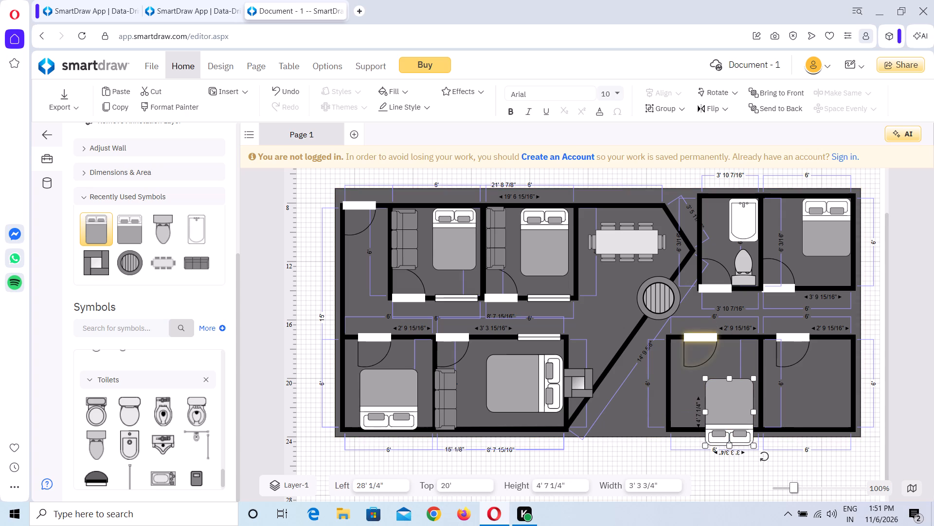
Slide that room's door to the left end of its upper wall, 3' 9 15/16" from the right corner.
{"action": "left_click", "coordinate": [697, 339]}
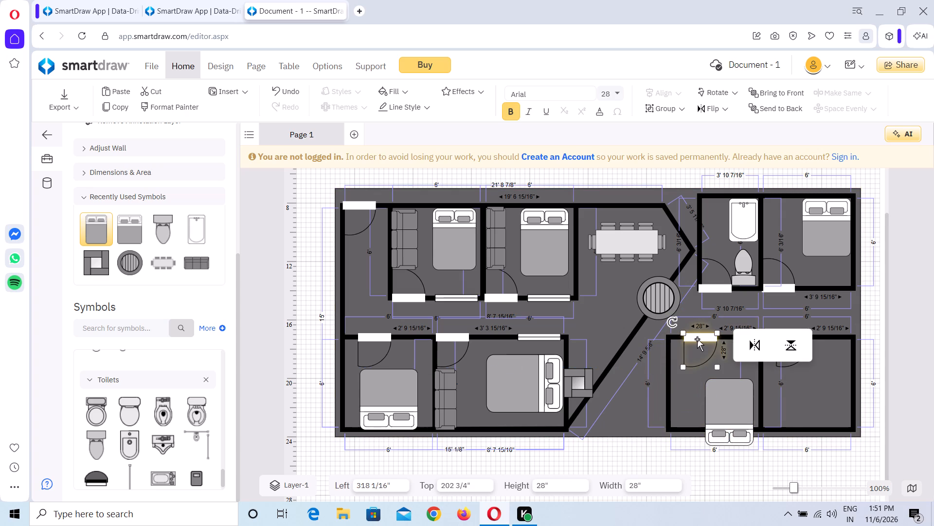
{"action": "left_click_drag", "start_coordinate": [696, 343], "coordinate": [683, 343]}
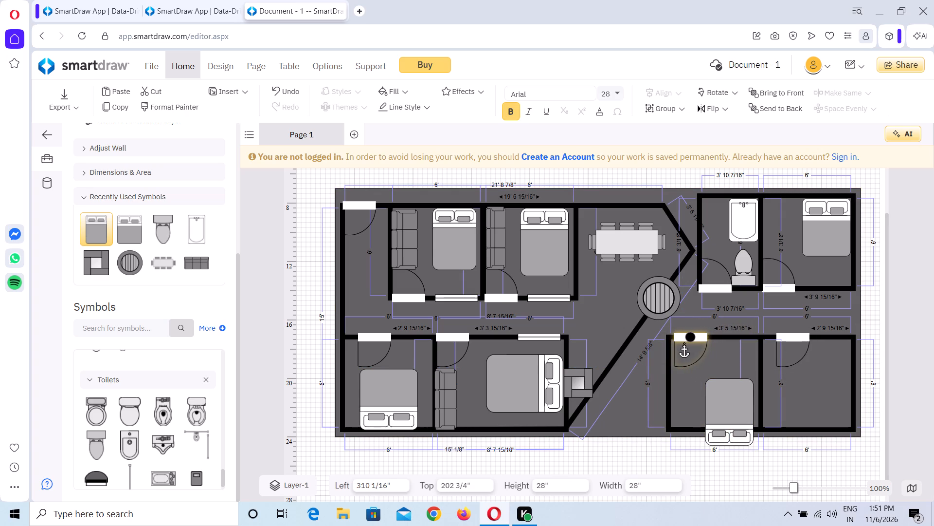
{"action": "left_click_drag", "start_coordinate": [683, 343], "coordinate": [683, 343]}
Move the Full Bed into the room's lower right corner, at Left 28' 4", Top 18' 8 1/2".
{"action": "left_click_drag", "start_coordinate": [720, 395], "coordinate": [718, 390]}
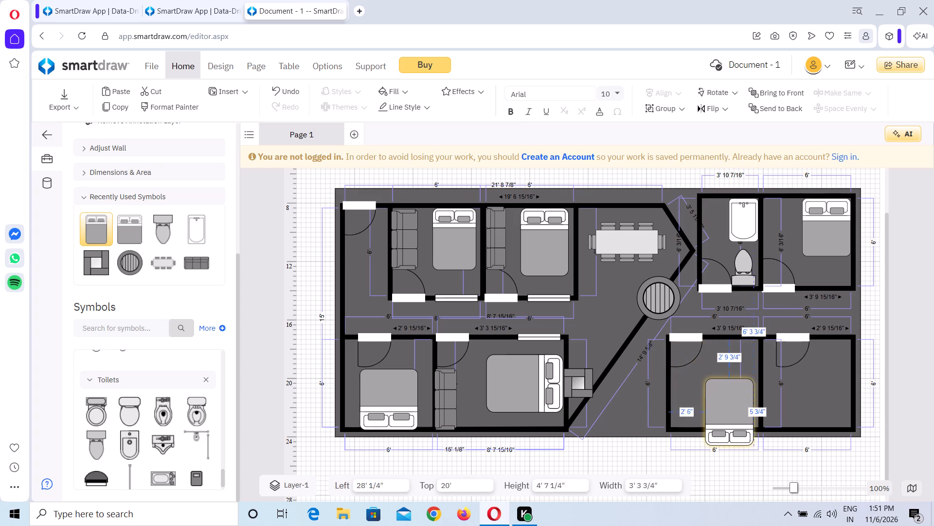
{"action": "left_click_drag", "start_coordinate": [718, 390], "coordinate": [717, 376]}
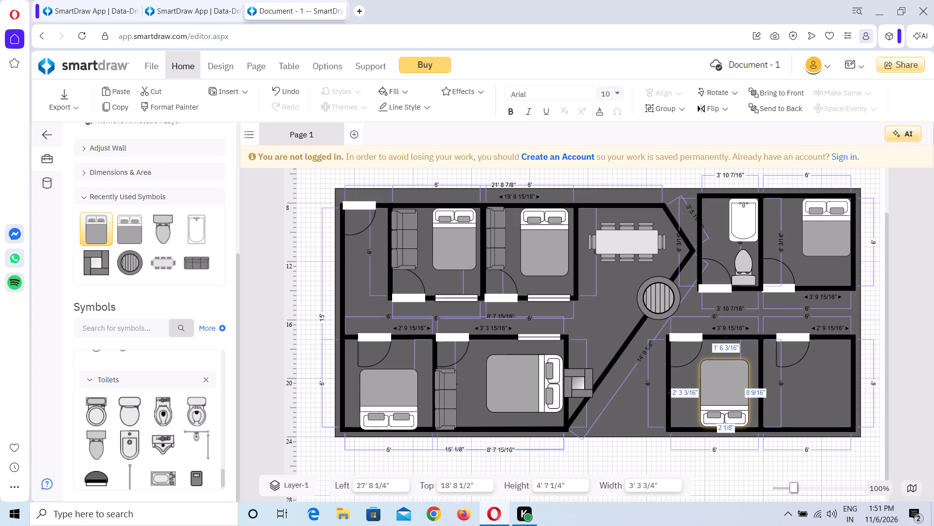
{"action": "left_click_drag", "start_coordinate": [717, 376], "coordinate": [726, 376]}
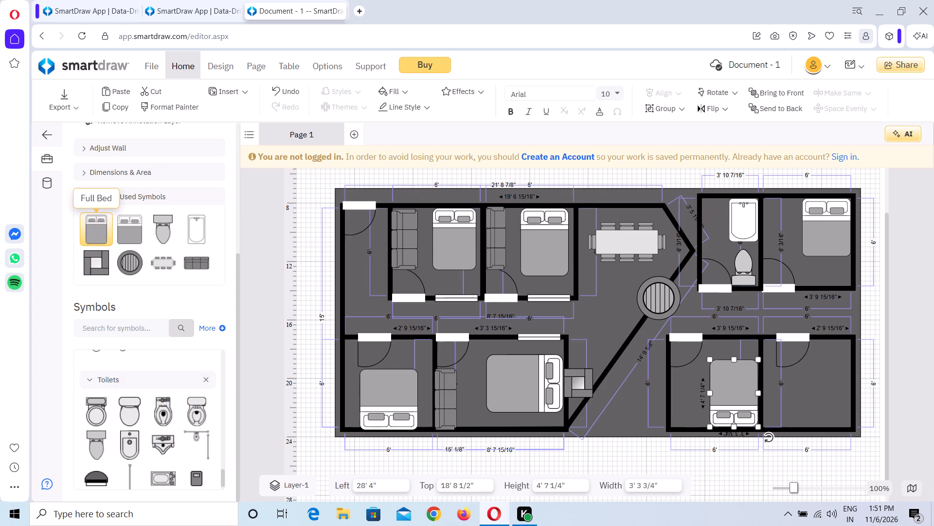
Add a Full Bed at Left 33', Top 18' 8 1/4" in the right room of the lower right pair, with its headboard facing the lower wall.
{"action": "left_click_drag", "start_coordinate": [100, 231], "coordinate": [485, 396]}
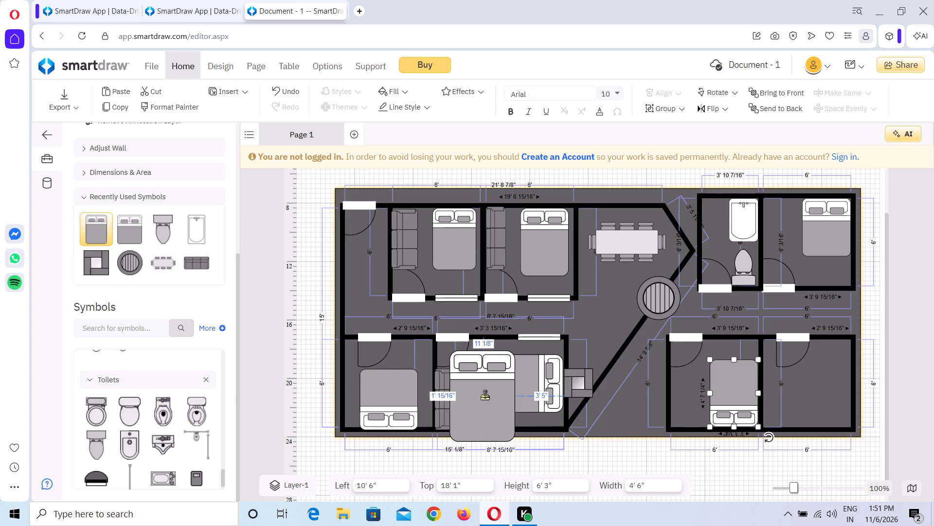
{"action": "left_click_drag", "start_coordinate": [485, 396], "coordinate": [596, 357]}
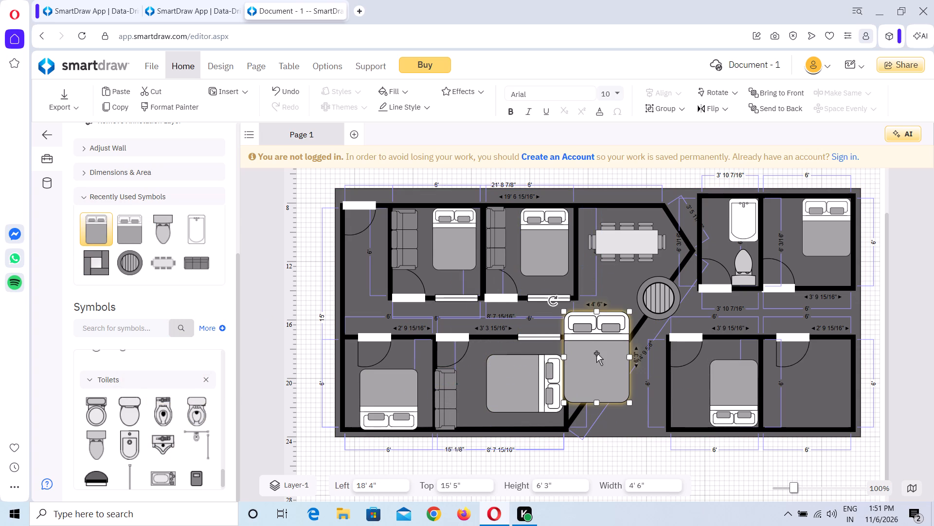
{"action": "left_click_drag", "start_coordinate": [595, 347], "coordinate": [809, 393]}
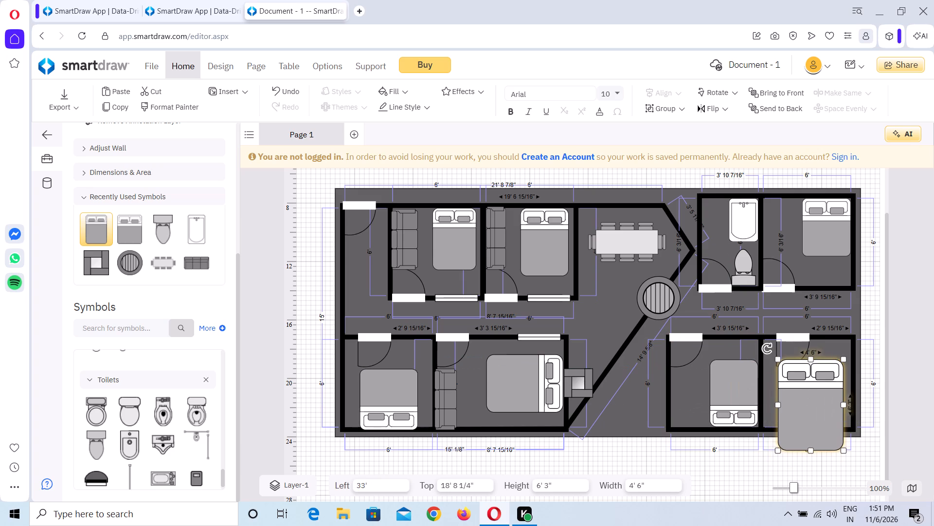
{"action": "left_click_drag", "start_coordinate": [767, 349], "coordinate": [842, 411]}
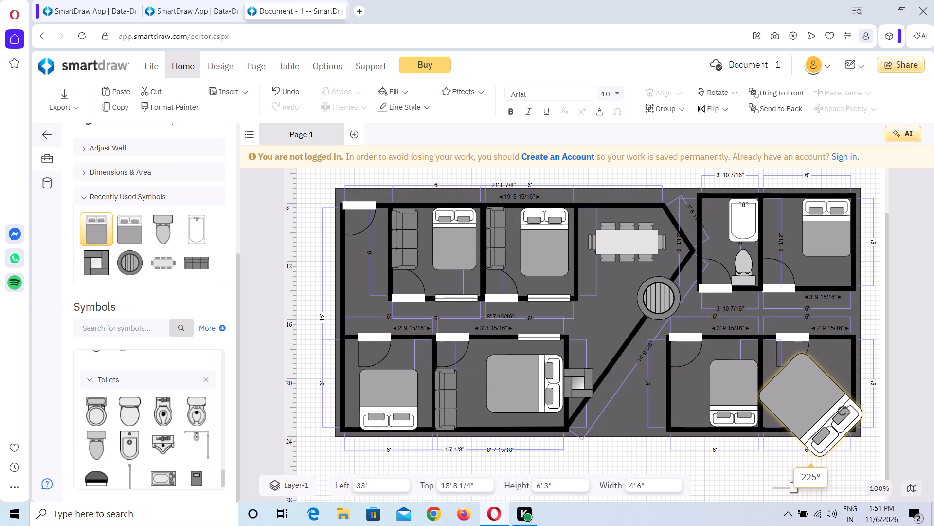
{"action": "left_click_drag", "start_coordinate": [842, 411], "coordinate": [805, 406]}
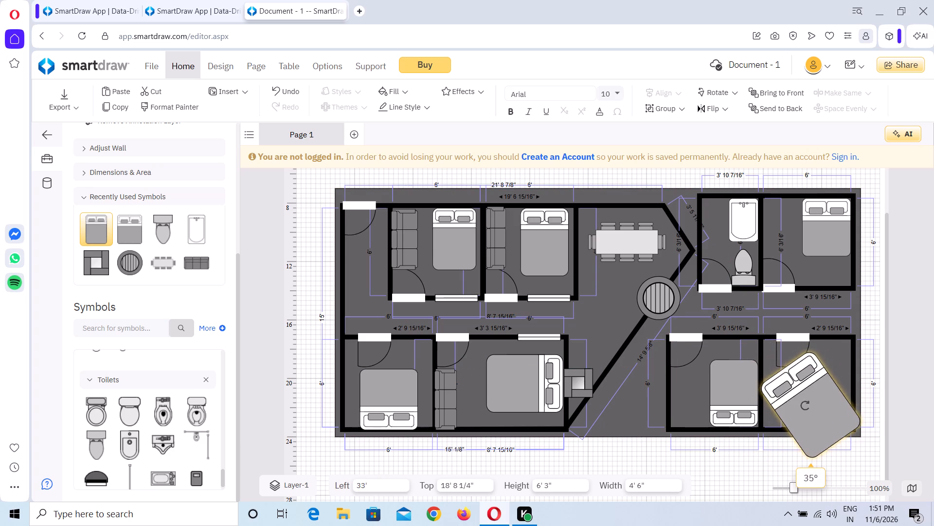
{"action": "left_click_drag", "start_coordinate": [805, 406], "coordinate": [830, 420]}
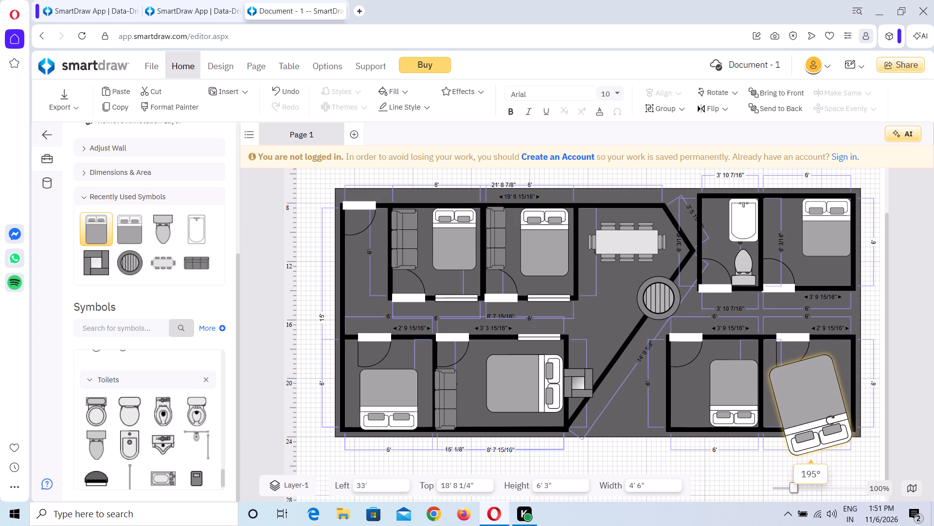
{"action": "left_click_drag", "start_coordinate": [830, 420], "coordinate": [821, 420]}
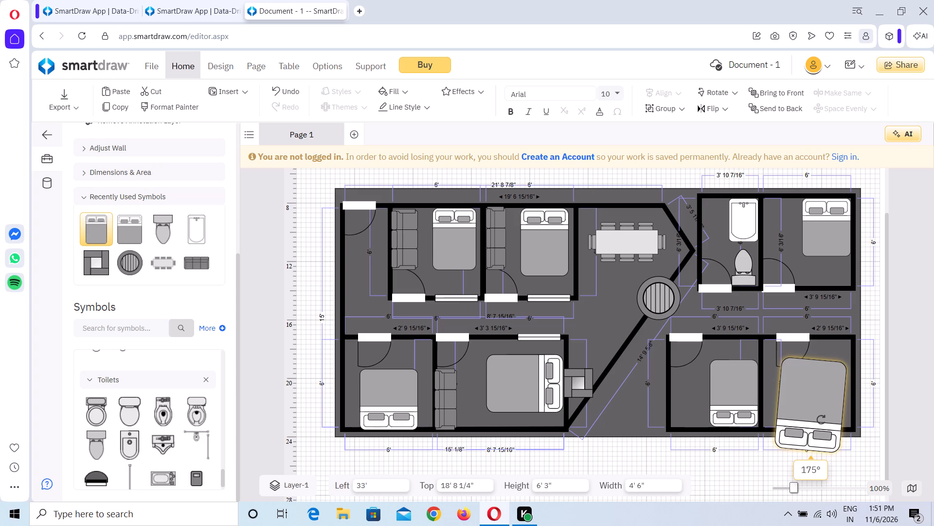
{"action": "left_click_drag", "start_coordinate": [821, 420], "coordinate": [824, 420]}
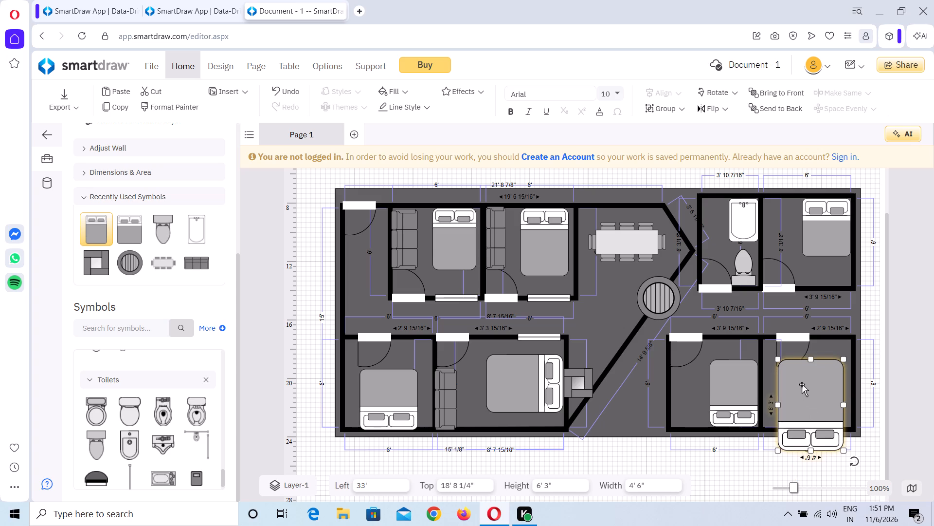
Shrink that bed to 3' 6" wide by 4' 3 1/4" high and move it to the lower right corner, at Left 34' 5 3/4", Top 19' 4".
{"action": "left_click_drag", "start_coordinate": [779, 357], "coordinate": [800, 383]}
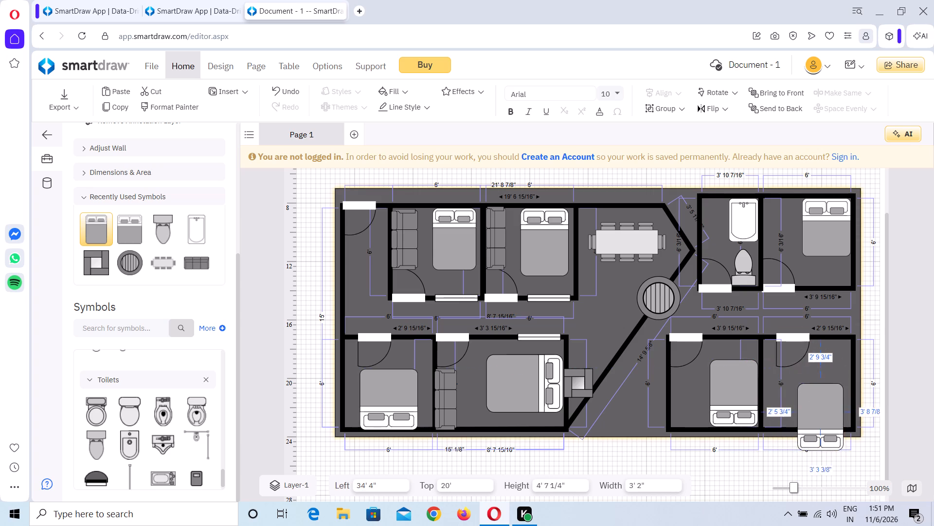
{"action": "left_click_drag", "start_coordinate": [800, 383], "coordinate": [794, 386]}
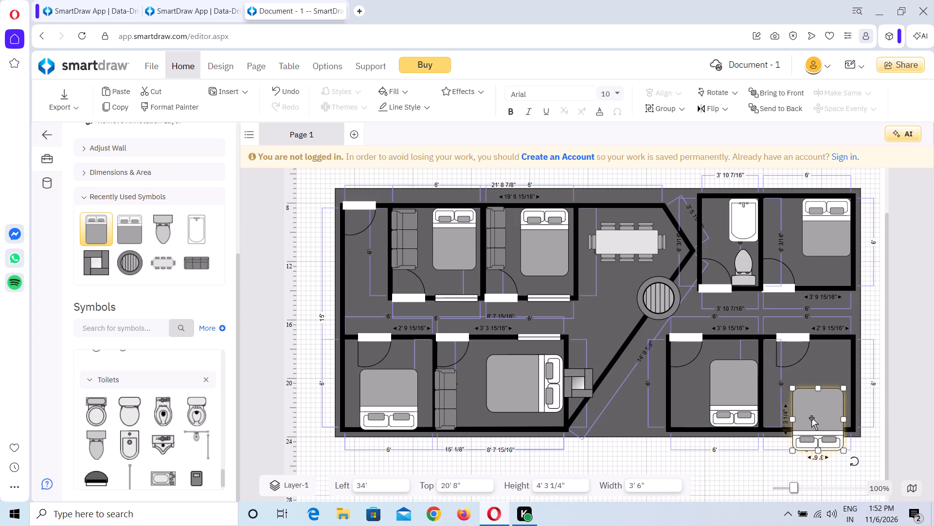
{"action": "left_click_drag", "start_coordinate": [811, 418], "coordinate": [816, 400]}
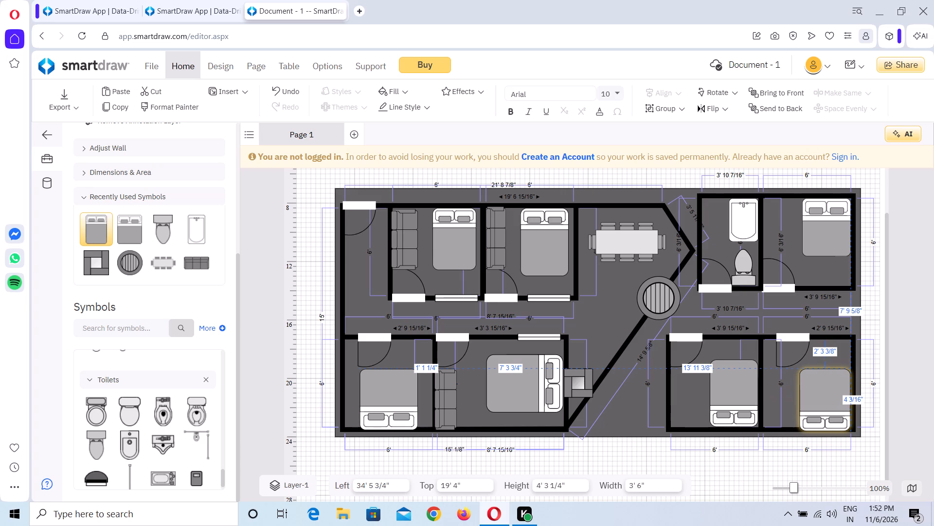
{"action": "left_click_drag", "start_coordinate": [816, 400], "coordinate": [817, 400]}
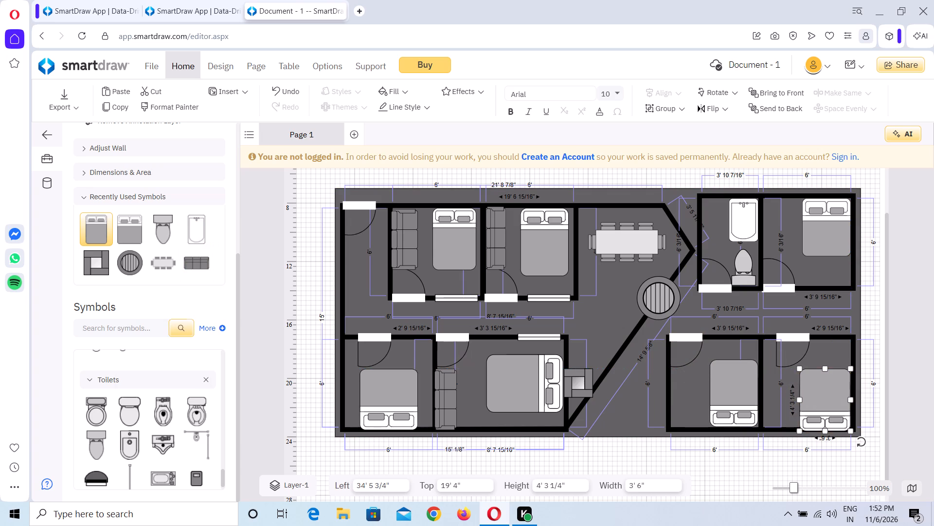
Look through the symbol library's toilet, bathtub, table and sofa symbols for another furniture piece.
{"action": "scroll", "coordinate": [156, 348], "scroll_direction": "down", "scroll_amount": 2}
{"action": "scroll", "coordinate": [156, 348], "scroll_direction": "up", "scroll_amount": 1}
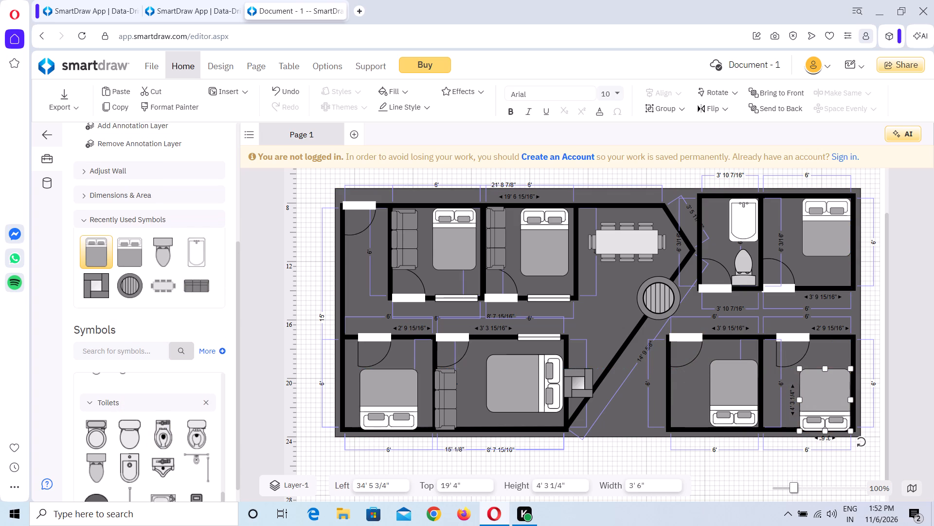
{"action": "scroll", "coordinate": [156, 348], "scroll_direction": "up", "scroll_amount": 2}
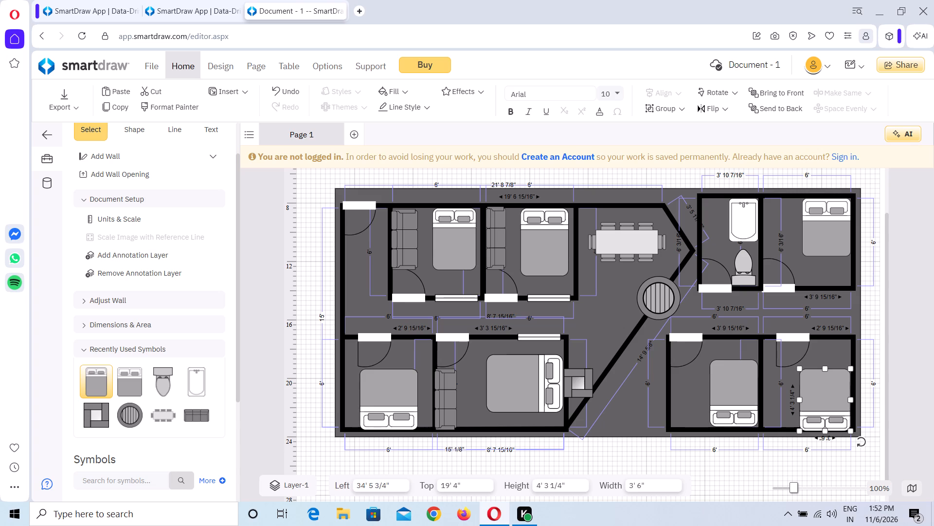
{"action": "scroll", "coordinate": [167, 395], "scroll_direction": "up", "scroll_amount": 1}
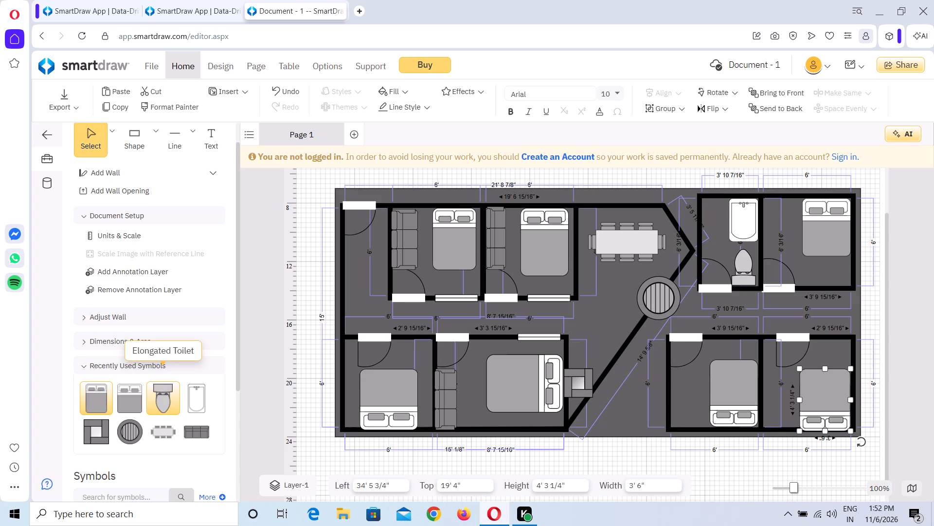
{"action": "scroll", "coordinate": [167, 395], "scroll_direction": "up", "scroll_amount": 1}
{"action": "scroll", "coordinate": [167, 395], "scroll_direction": "down", "scroll_amount": 2}
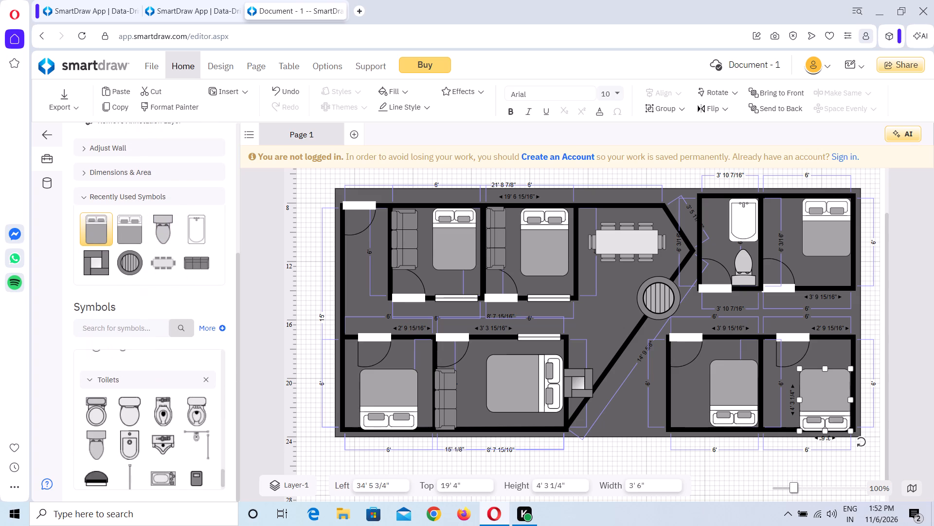
{"action": "scroll", "coordinate": [167, 395], "scroll_direction": "down", "scroll_amount": 2}
{"action": "scroll", "coordinate": [167, 395], "scroll_direction": "up", "scroll_amount": 2}
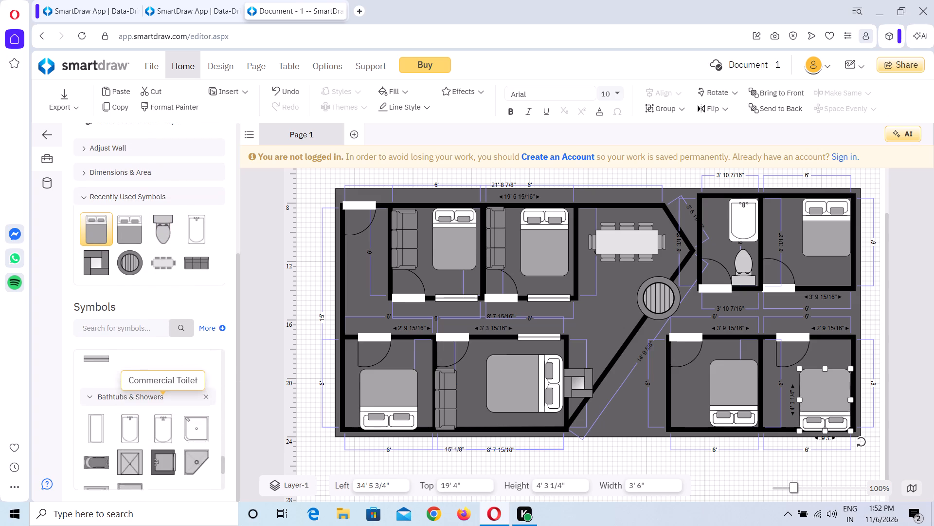
{"action": "scroll", "coordinate": [167, 395], "scroll_direction": "up", "scroll_amount": 8}
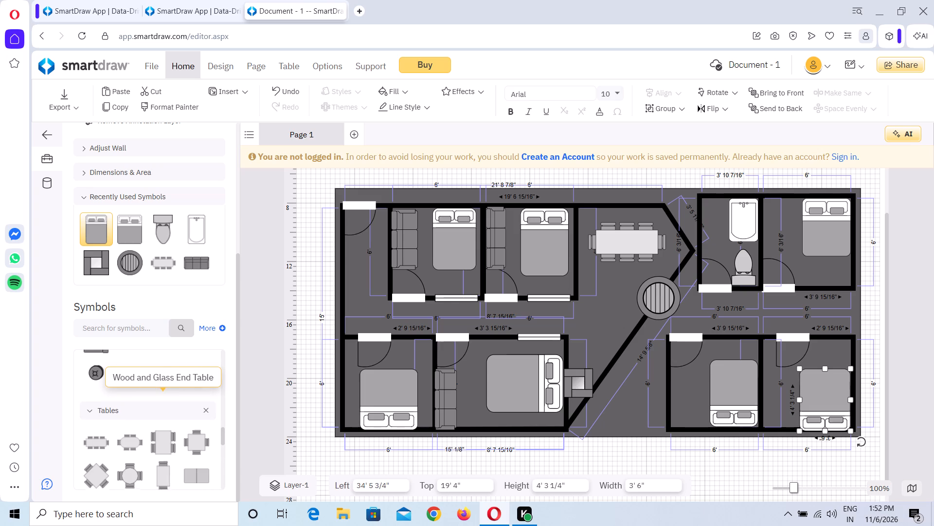
{"action": "scroll", "coordinate": [167, 395], "scroll_direction": "left", "scroll_amount": 1}
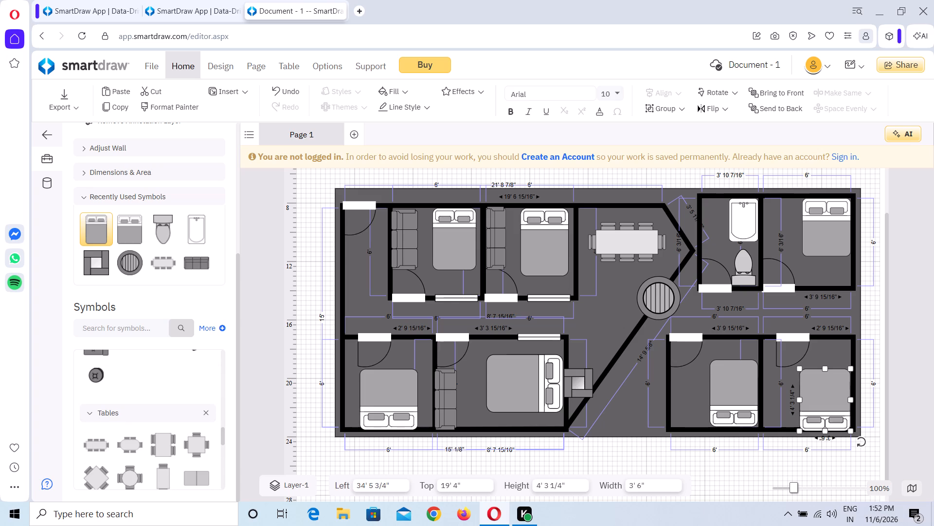
{"action": "scroll", "coordinate": [167, 395], "scroll_direction": "right", "scroll_amount": 1}
{"action": "scroll", "coordinate": [167, 395], "scroll_direction": "up", "scroll_amount": 3}
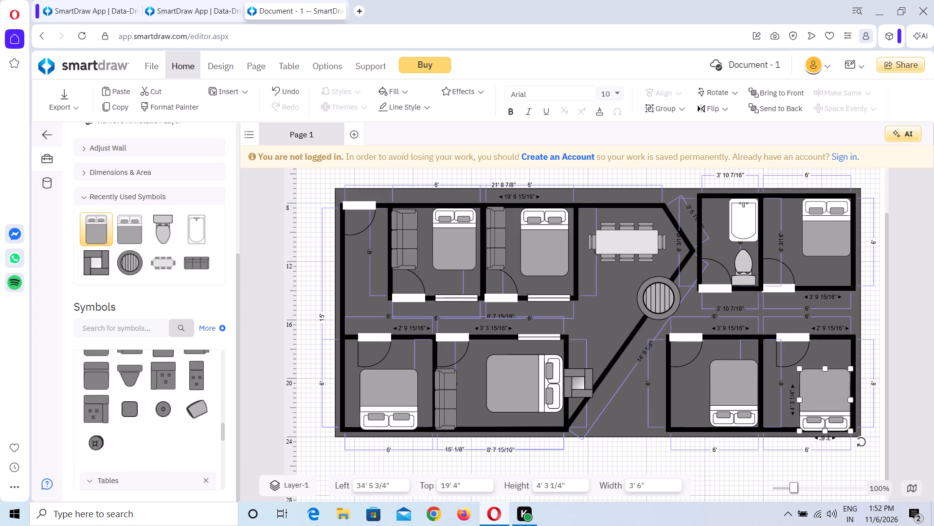
{"action": "scroll", "coordinate": [167, 395], "scroll_direction": "up", "scroll_amount": 1}
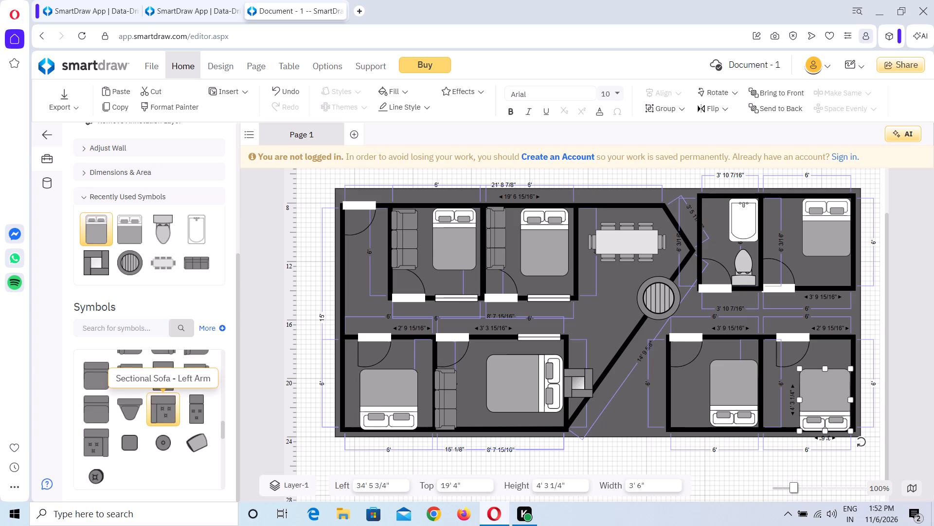
Place a Sectional Sofa - Left Arm against the left wall of the lower right pair's left room, at Left 25' 4", Top 20' 1".
{"action": "left_click_drag", "start_coordinate": [174, 408], "coordinate": [490, 370]}
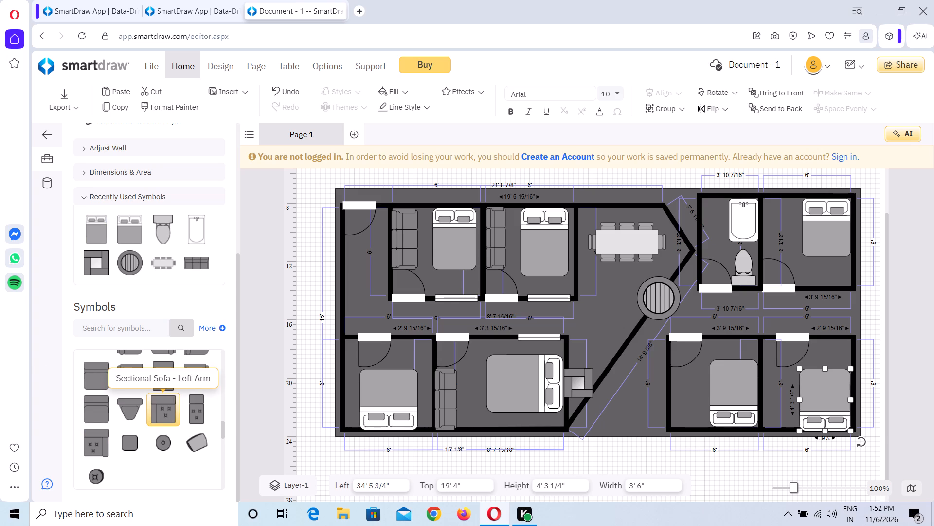
{"action": "left_click_drag", "start_coordinate": [490, 370], "coordinate": [589, 345]}
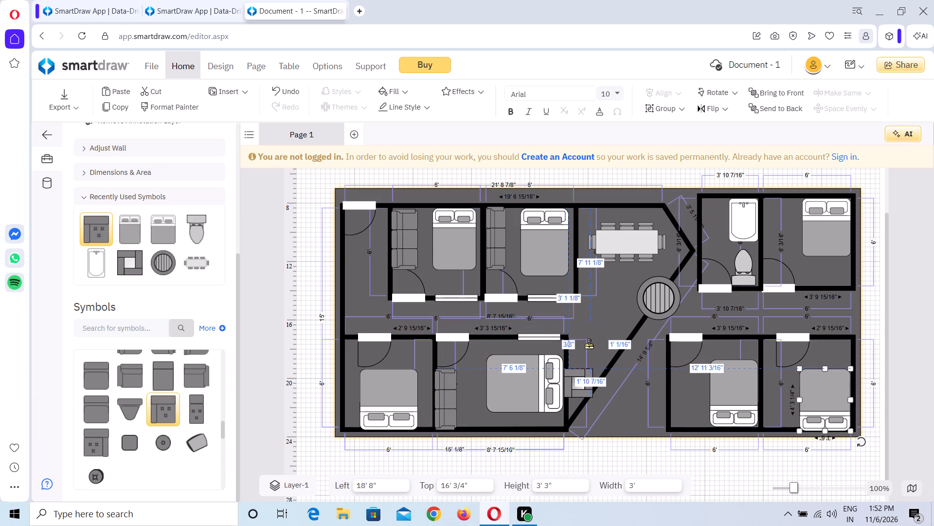
{"action": "left_click_drag", "start_coordinate": [589, 345], "coordinate": [662, 401]}
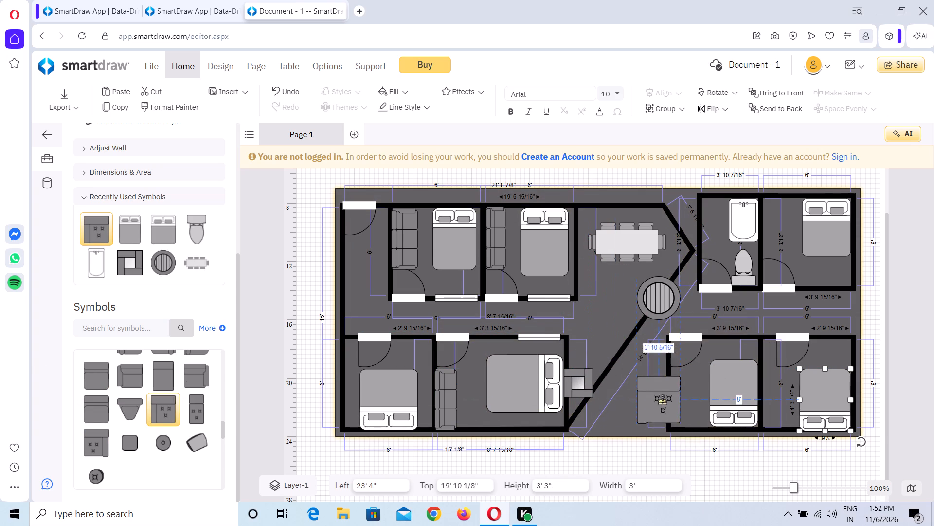
{"action": "left_click_drag", "start_coordinate": [662, 401], "coordinate": [688, 403]}
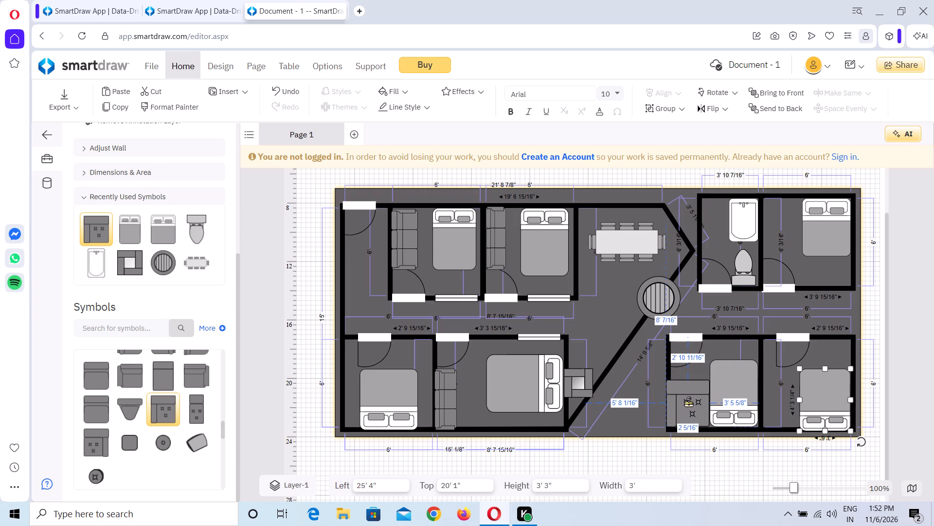
{"action": "left_click_drag", "start_coordinate": [688, 403], "coordinate": [690, 403]}
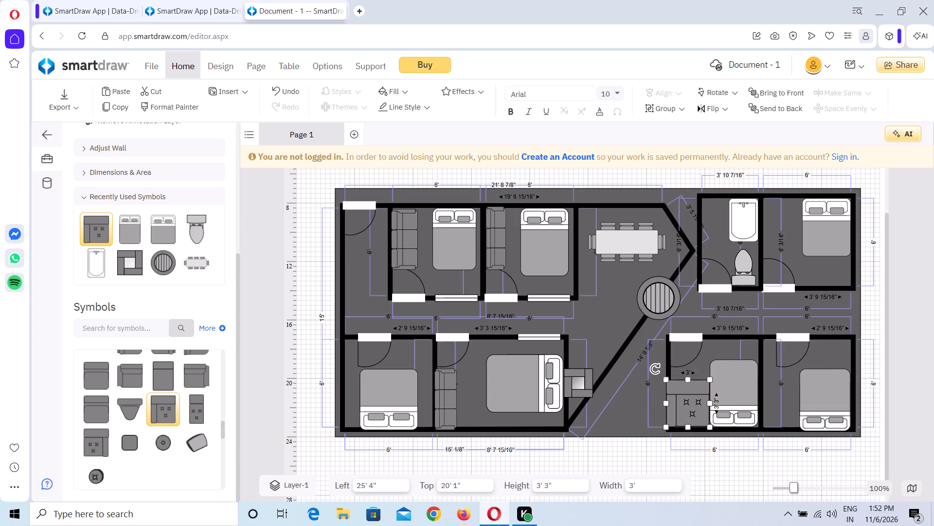
Shrink the sofa to 2' wide by 2' 11" high and move it down into the room's corner, at Top 20' 5".
{"action": "left_click_drag", "start_coordinate": [708, 428], "coordinate": [696, 424]}
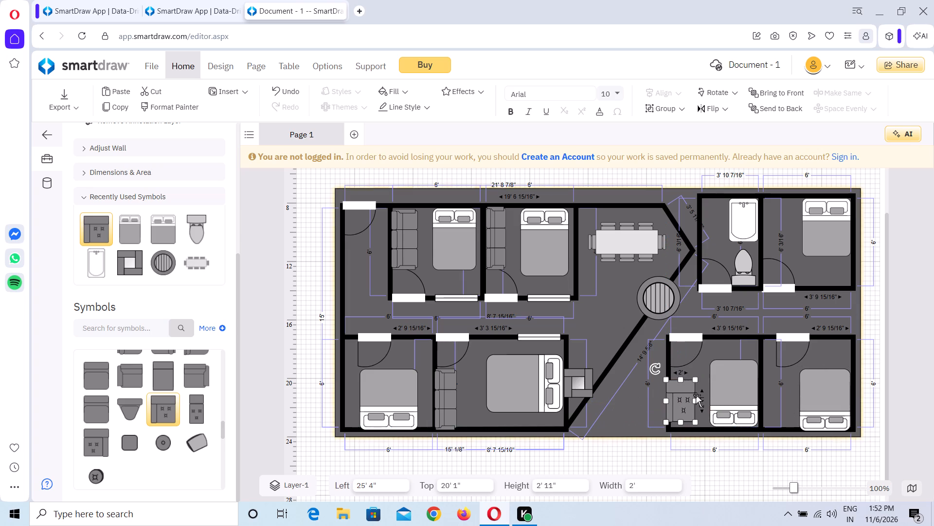
{"action": "left_click_drag", "start_coordinate": [683, 400], "coordinate": [684, 404]}
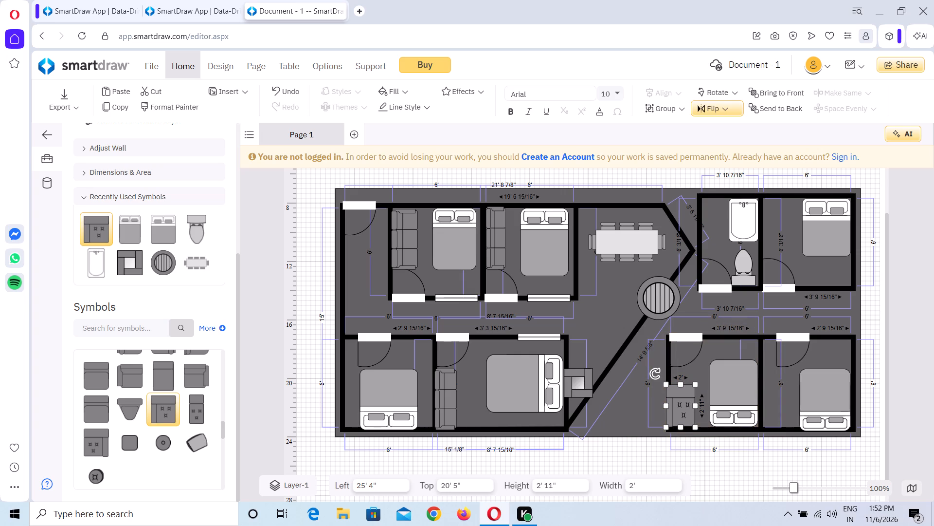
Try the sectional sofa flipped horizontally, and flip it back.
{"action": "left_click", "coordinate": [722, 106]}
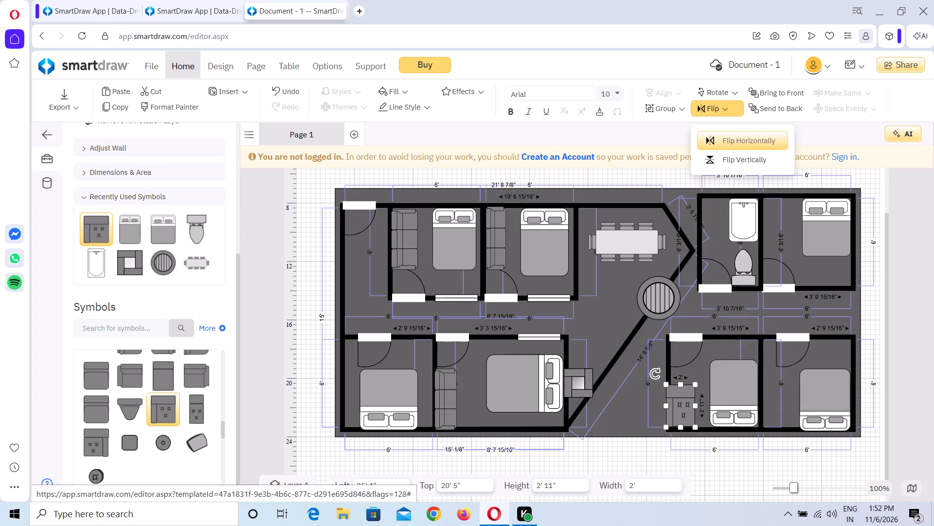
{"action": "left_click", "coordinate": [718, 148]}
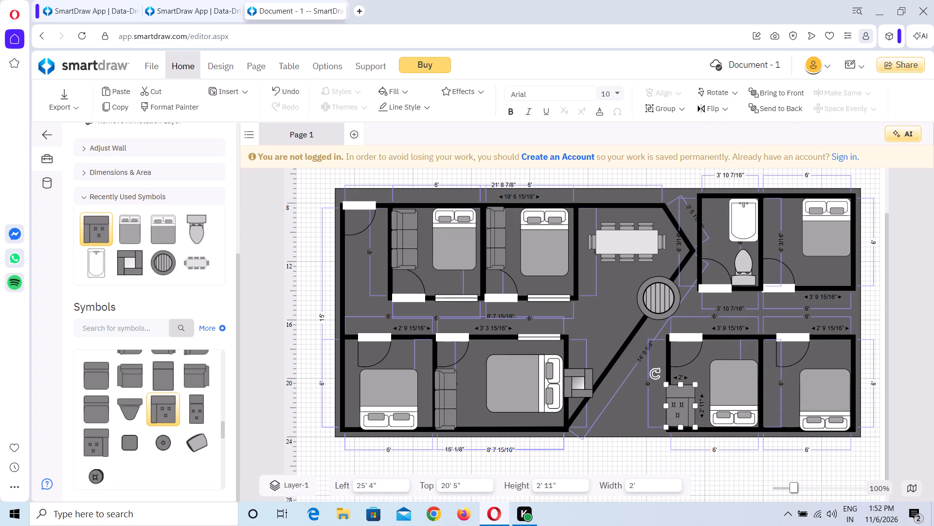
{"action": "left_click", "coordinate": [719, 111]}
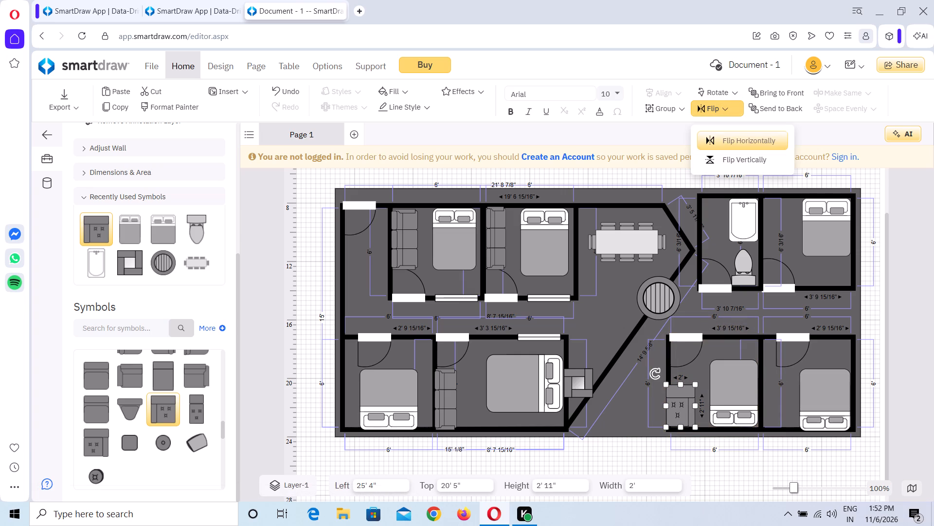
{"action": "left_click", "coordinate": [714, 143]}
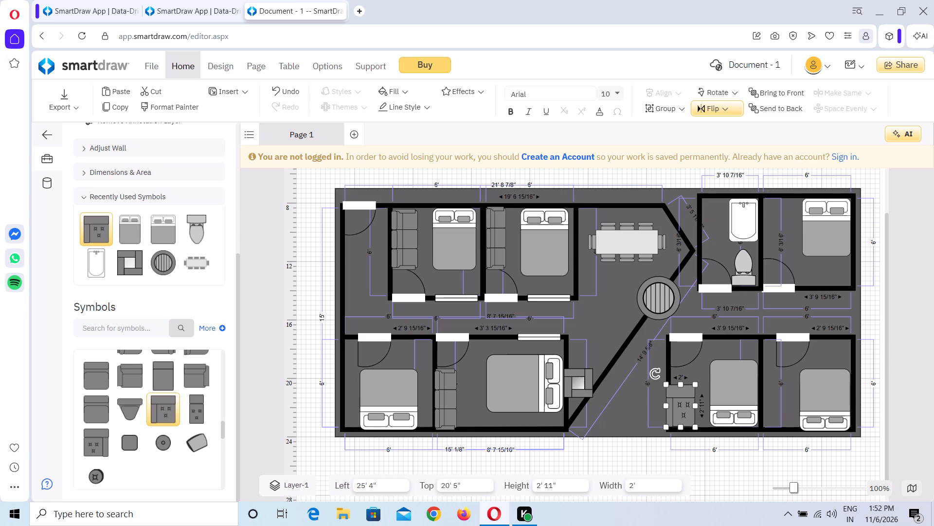
Flip the sectional sofa in the left room of the lower right pair vertically.
{"action": "left_click", "coordinate": [714, 112]}
{"action": "left_click", "coordinate": [724, 160]}
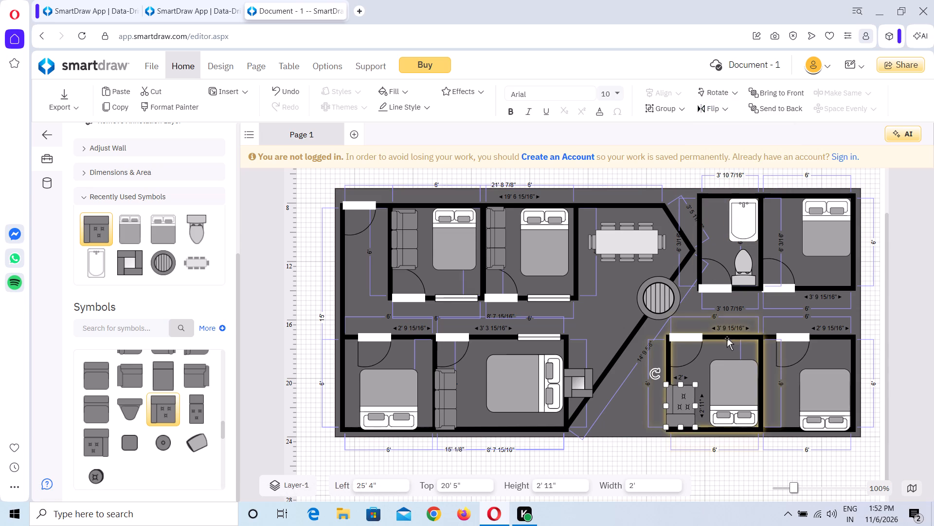
{"action": "left_click", "coordinate": [731, 314]}
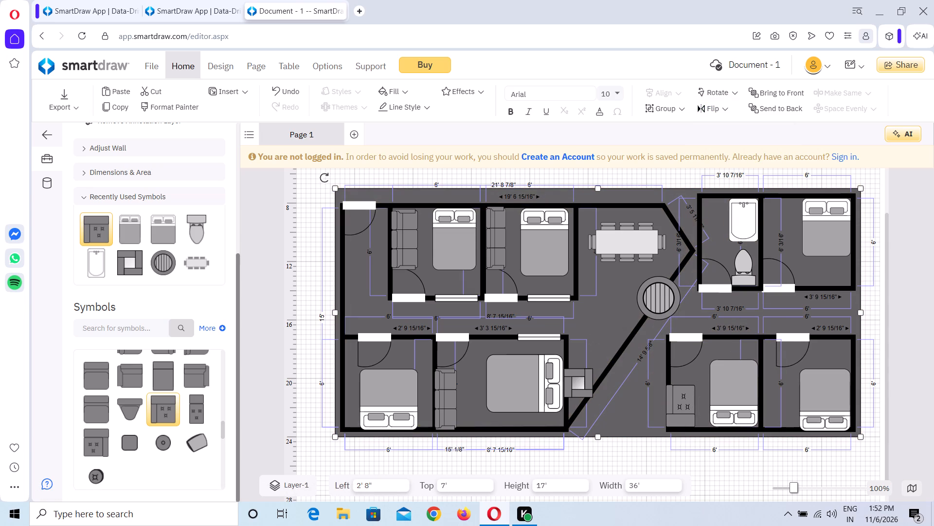
Add another Sectional Sofa - Left Arm just outside the lower right pair, at Left 23' 4", Top 18' 8 1/4", and narrow it to 1' 8".
{"action": "left_click_drag", "start_coordinate": [168, 408], "coordinate": [590, 408]}
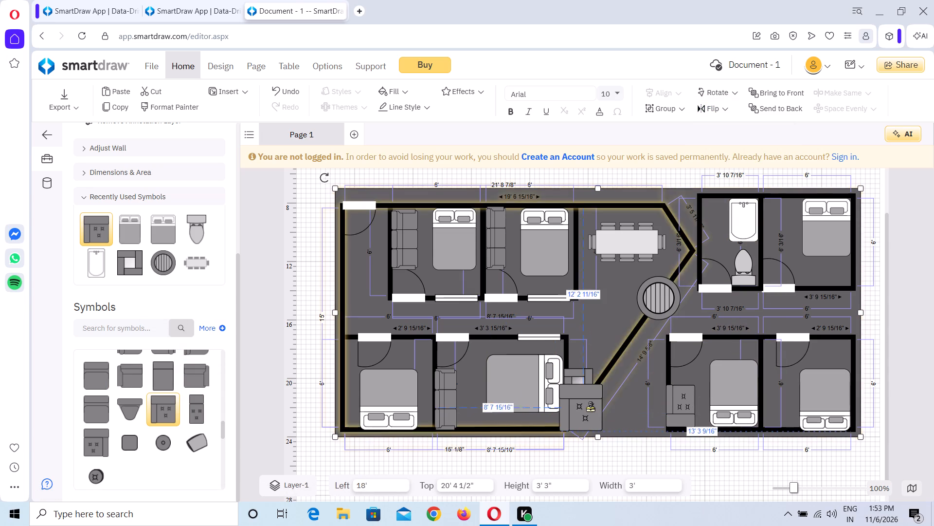
{"action": "left_click_drag", "start_coordinate": [590, 408], "coordinate": [662, 381]}
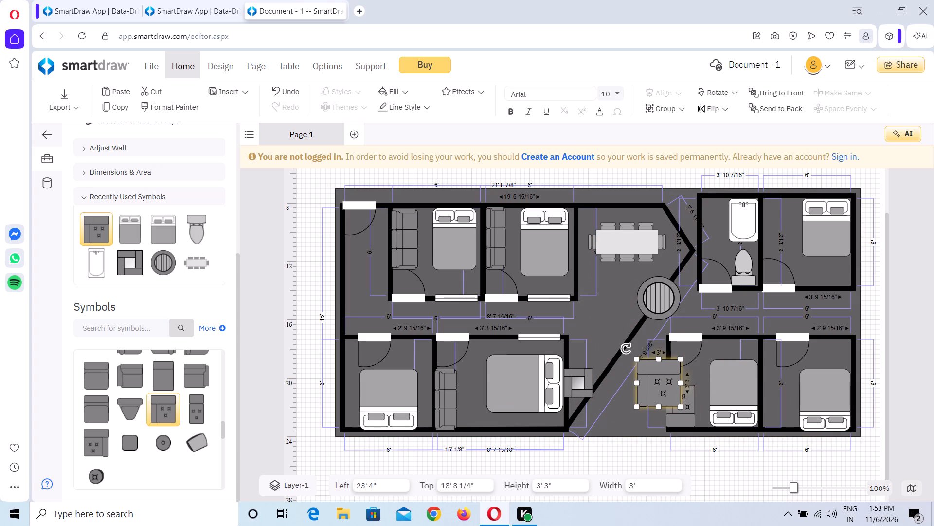
{"action": "left_click_drag", "start_coordinate": [681, 381], "coordinate": [665, 382]}
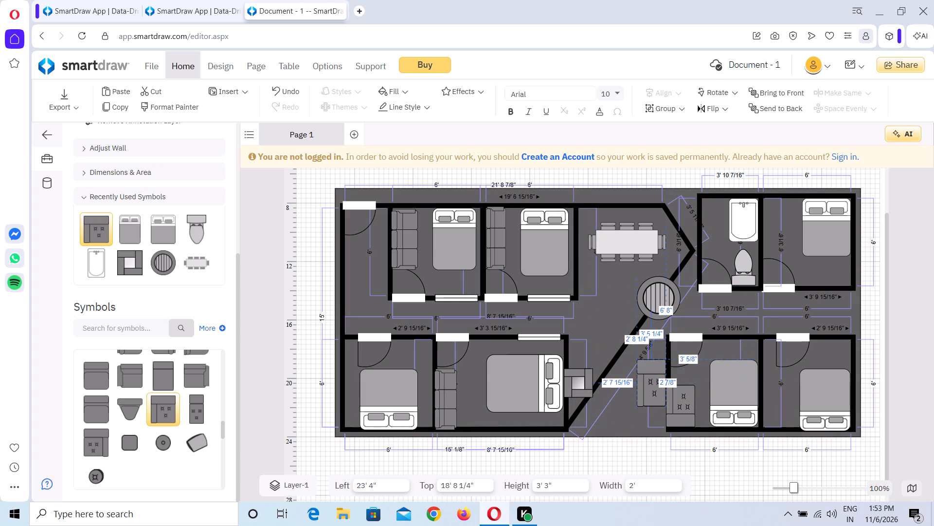
{"action": "left_click_drag", "start_coordinate": [665, 382], "coordinate": [663, 384]}
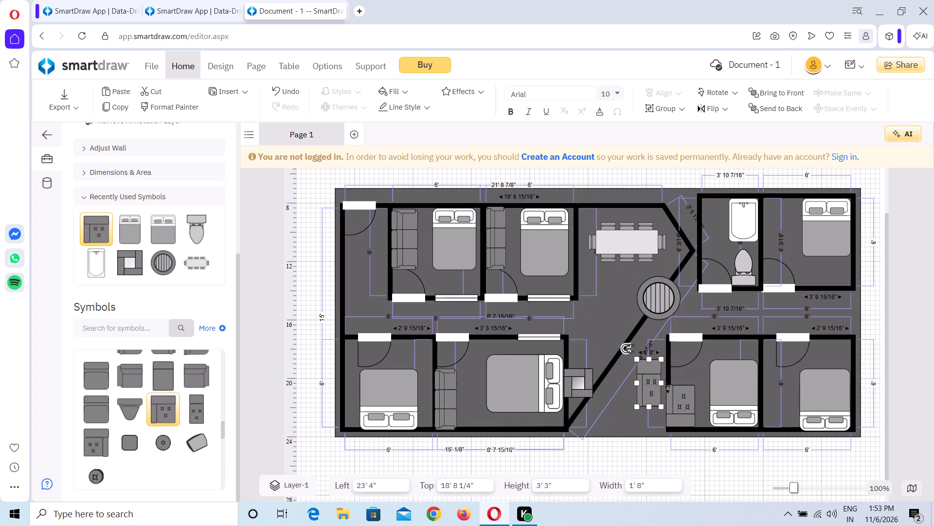
Turn the new sofa upside down and move it against the left wall of the lower right pair's right room, at Left 32' 1/4", Top 20' 3/4".
{"action": "left_click_drag", "start_coordinate": [627, 348], "coordinate": [661, 432]}
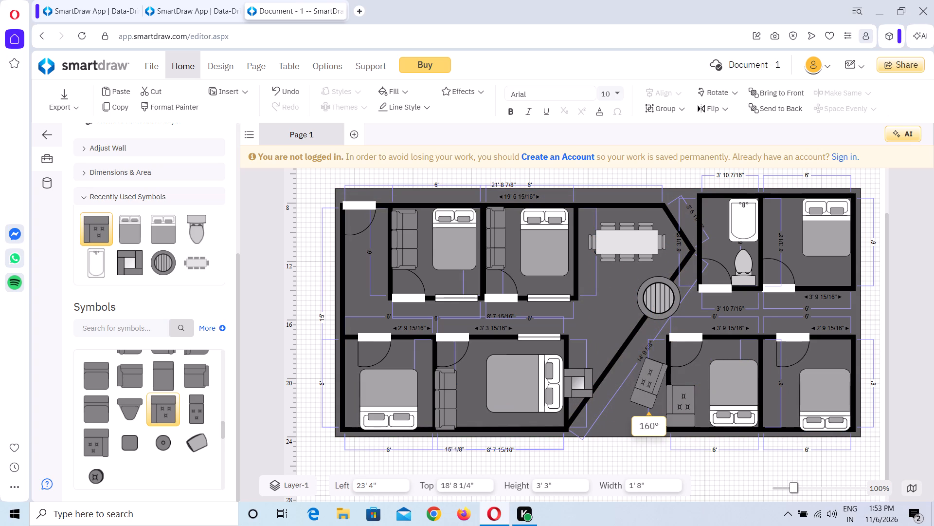
{"action": "left_click_drag", "start_coordinate": [661, 432], "coordinate": [681, 431]}
{"action": "left_click_drag", "start_coordinate": [650, 379], "coordinate": [766, 408]}
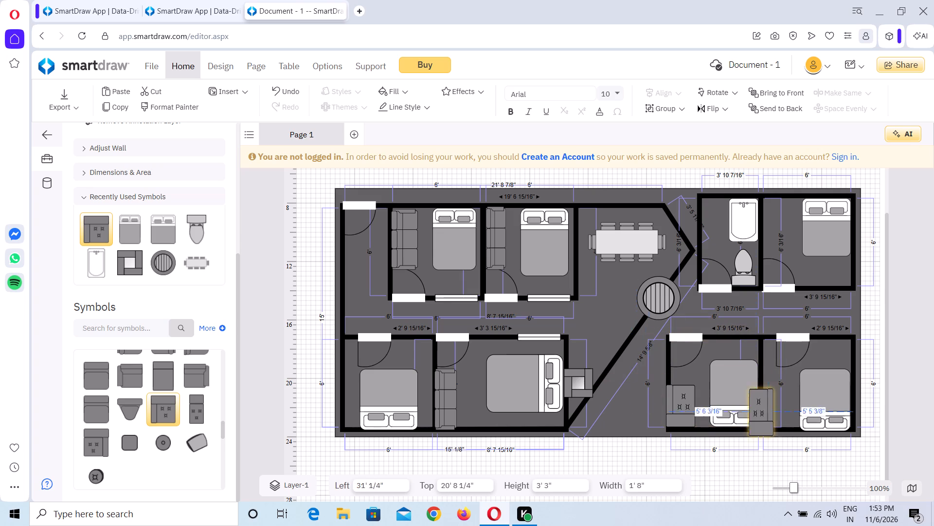
{"action": "left_click_drag", "start_coordinate": [766, 408], "coordinate": [776, 401]}
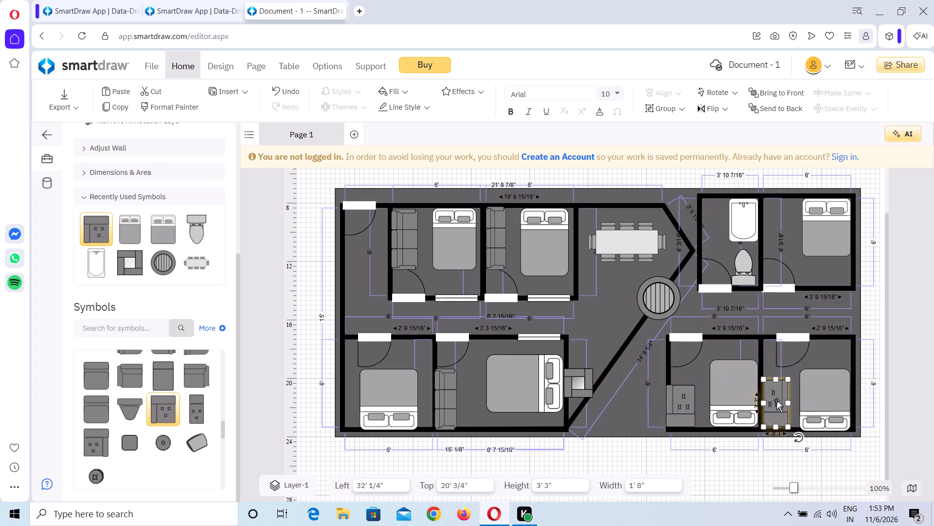
Flip the sectional sofa in the right room of the lower right pair horizontally.
{"action": "left_click", "coordinate": [779, 405]}
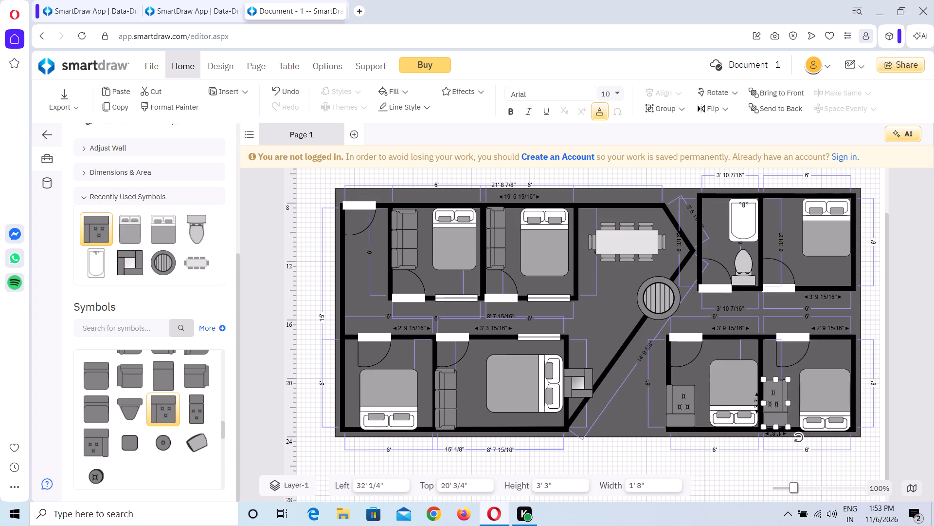
{"action": "left_click", "coordinate": [718, 111]}
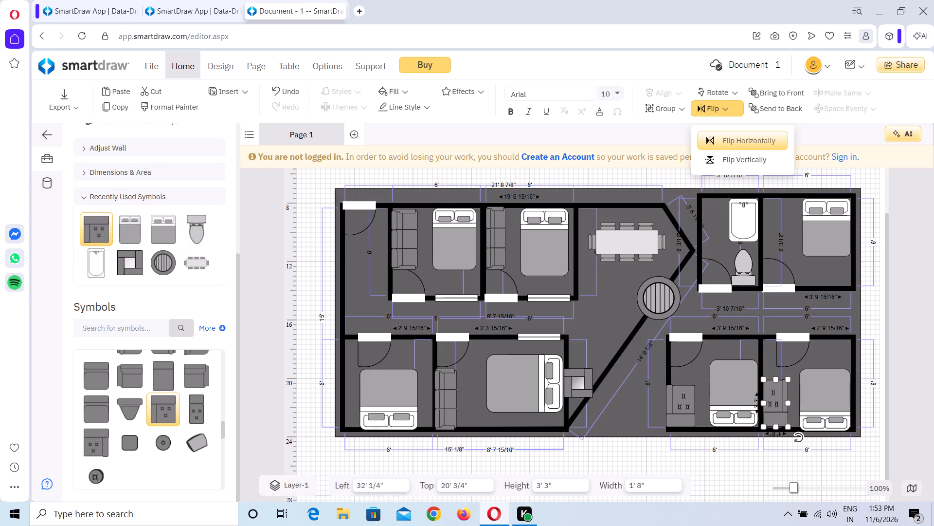
{"action": "left_click", "coordinate": [724, 142]}
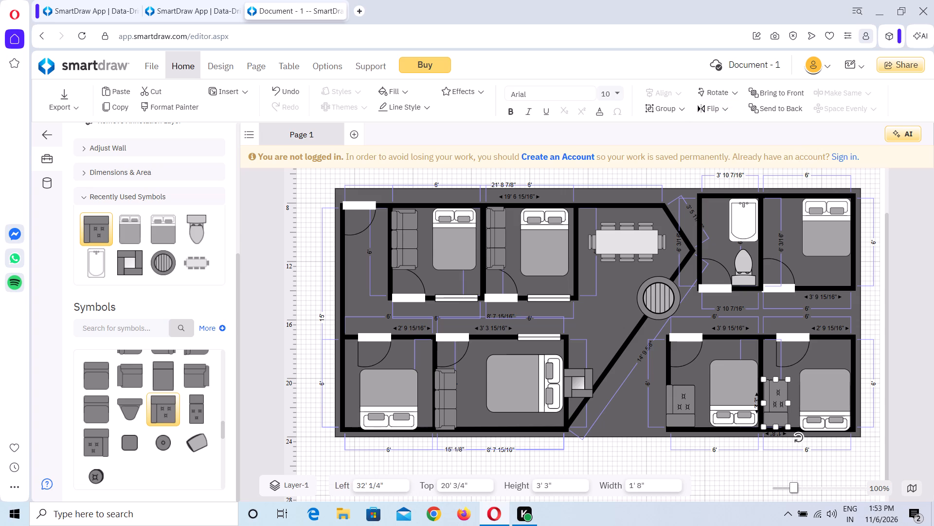
{"action": "left_click", "coordinate": [720, 130]}
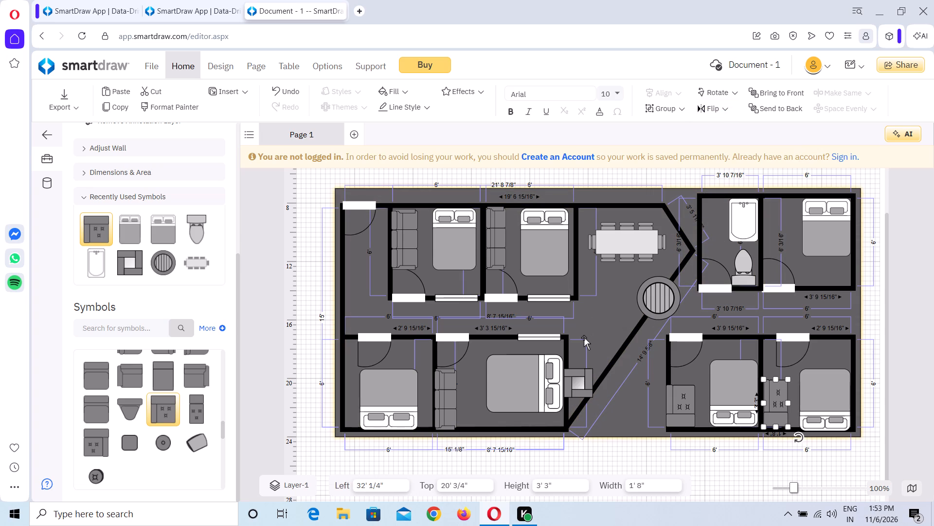